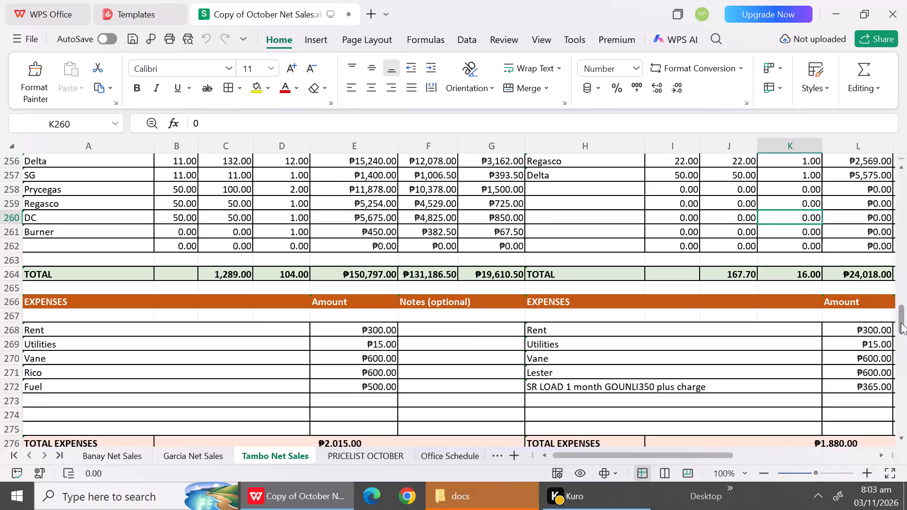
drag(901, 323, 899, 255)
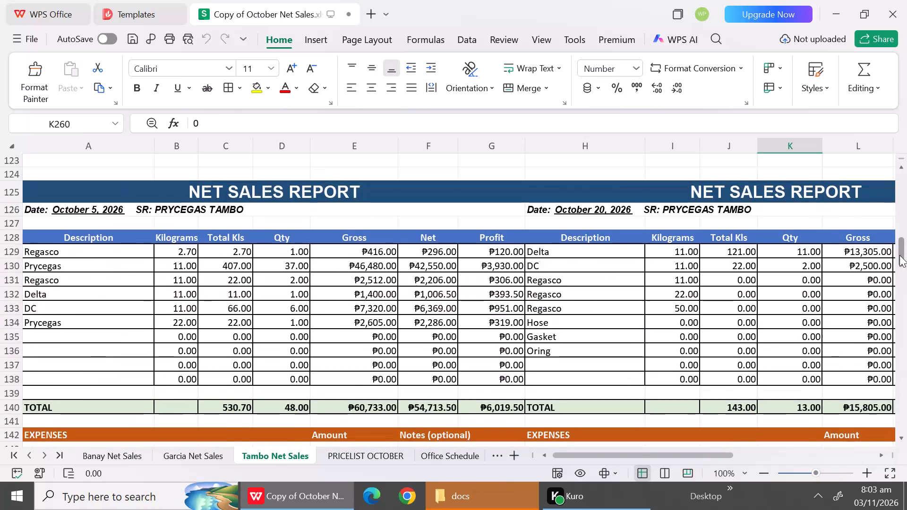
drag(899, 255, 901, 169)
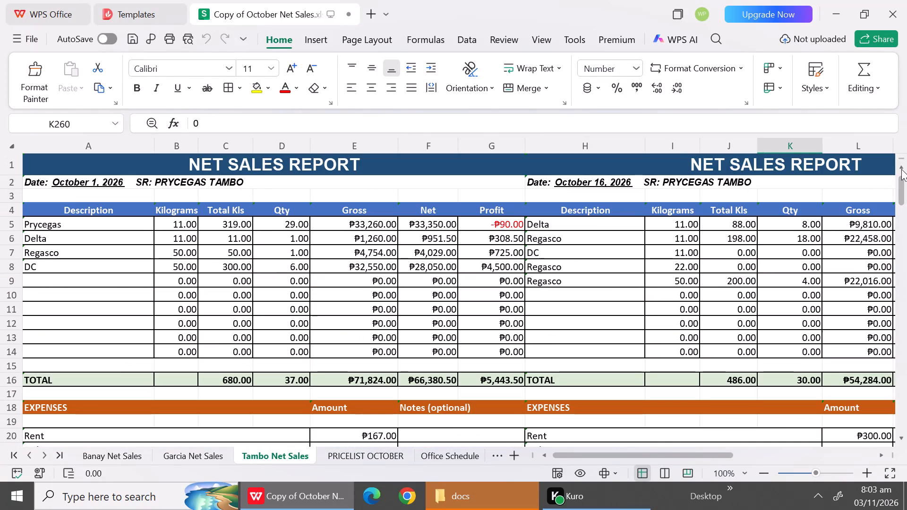
Switch to the docs folder in File Explorer and open the NET SALES REPORT Talisay PDF.
click(471, 509)
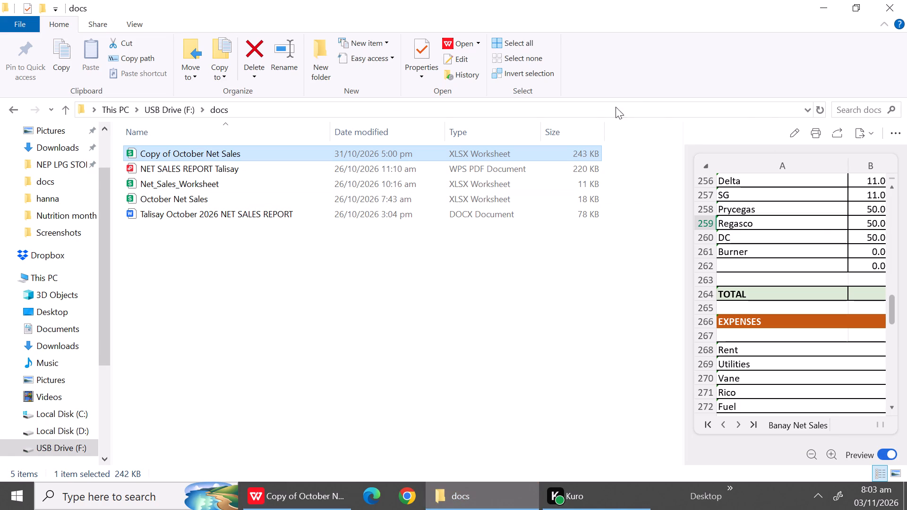
double_click(224, 170)
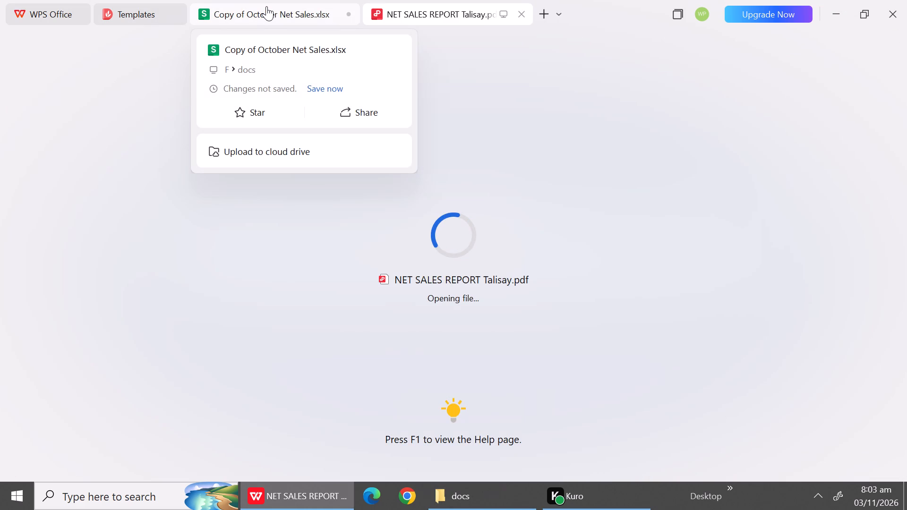
Return to the Copy of October Net Sales workbook and examine the October 1 and October 16 Tambo sales and expenses.
click(266, 6)
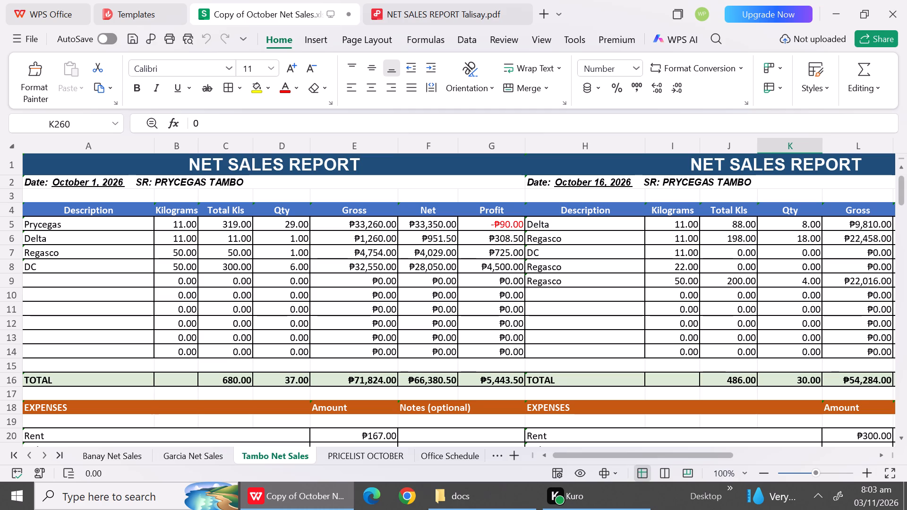
click(902, 417)
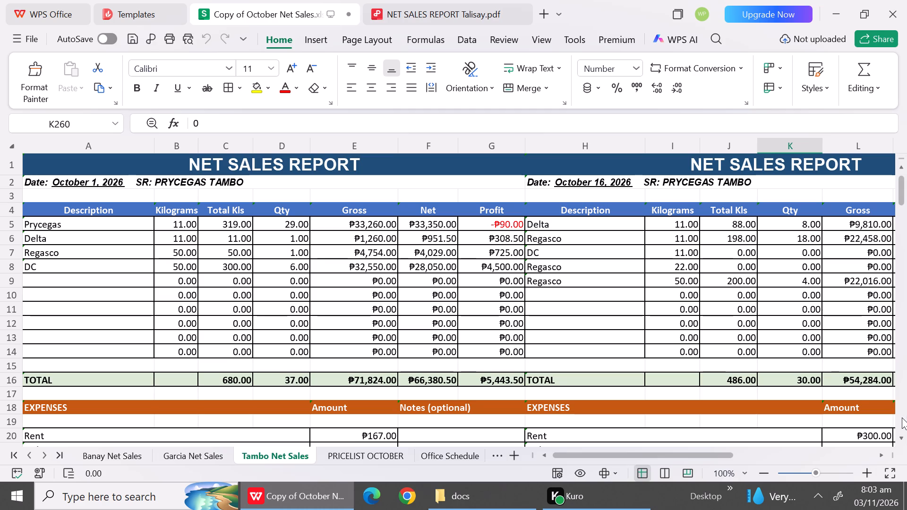
click(902, 417)
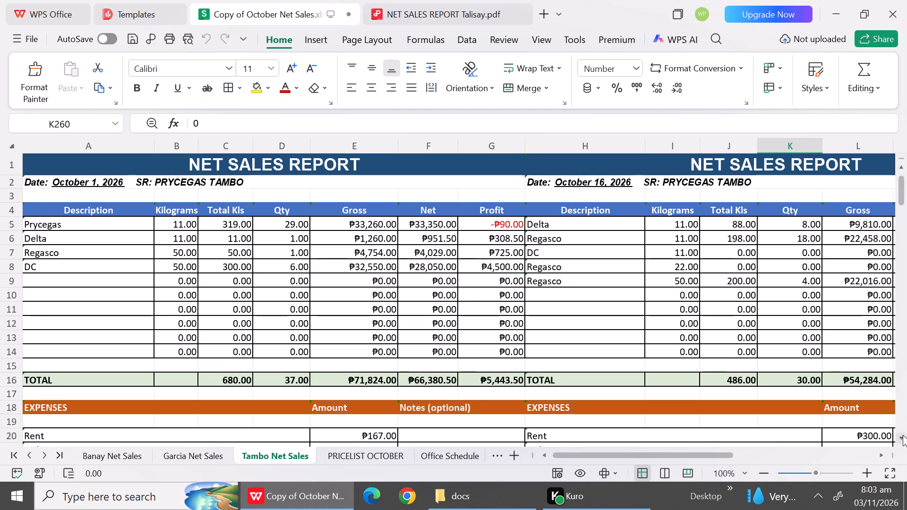
triple_click(903, 434)
triple_click(903, 434)
click(903, 434)
triple_click(903, 434)
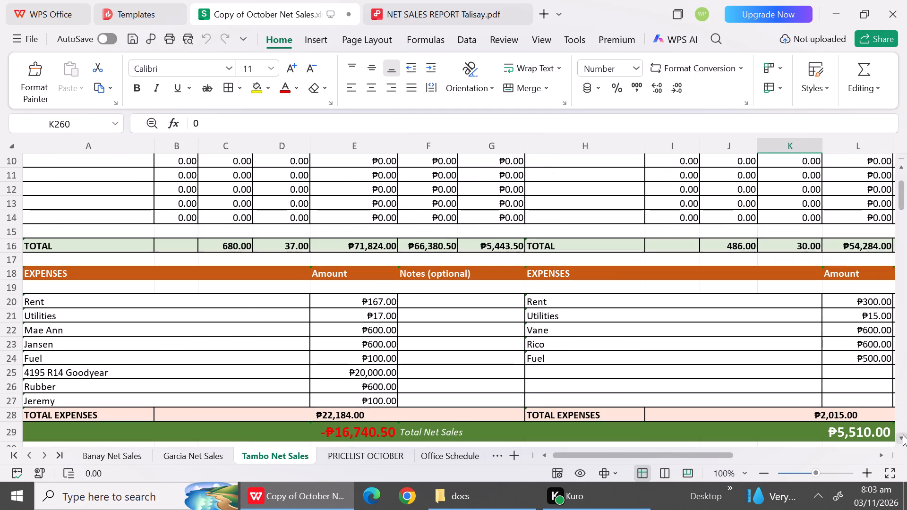
triple_click(903, 434)
triple_click(903, 434)
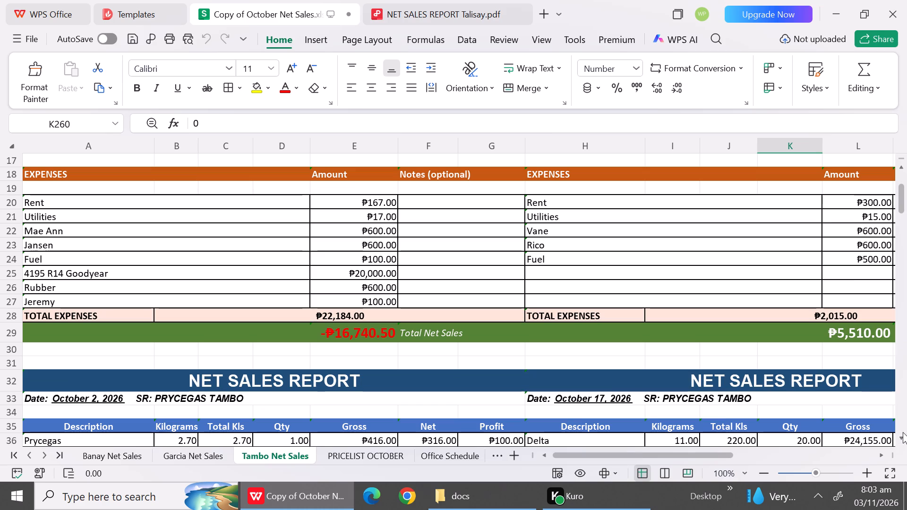
double_click(903, 432)
drag(903, 432, 902, 438)
click(902, 438)
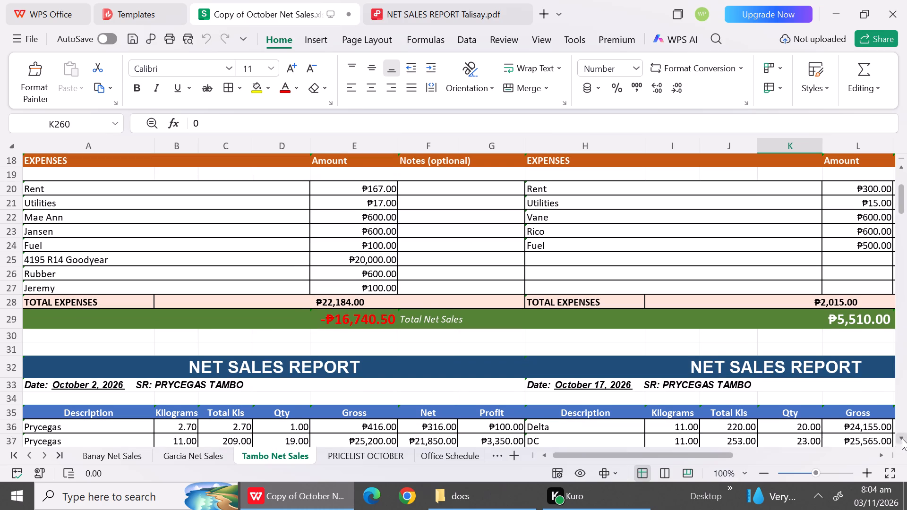
click(902, 179)
click(902, 179)
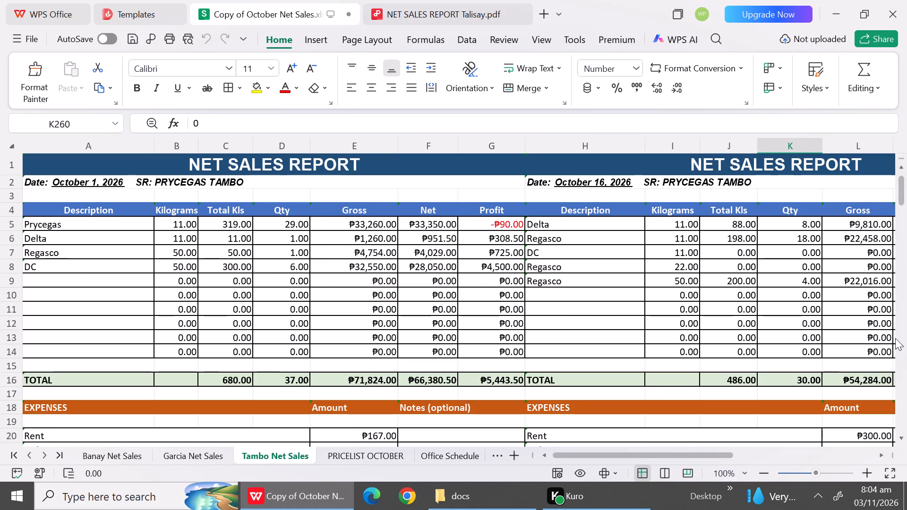
triple_click(903, 439)
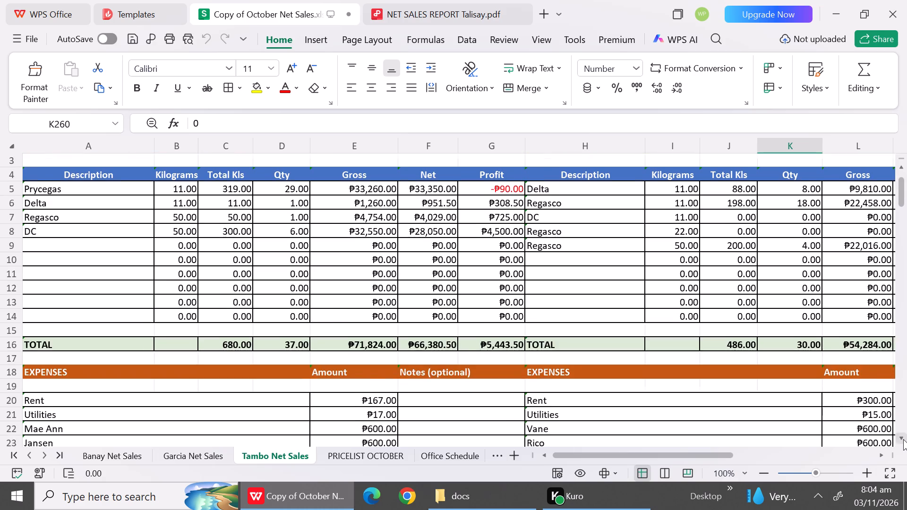
triple_click(903, 439)
triple_click(903, 439)
triple_click(903, 439)
triple_click(903, 439)
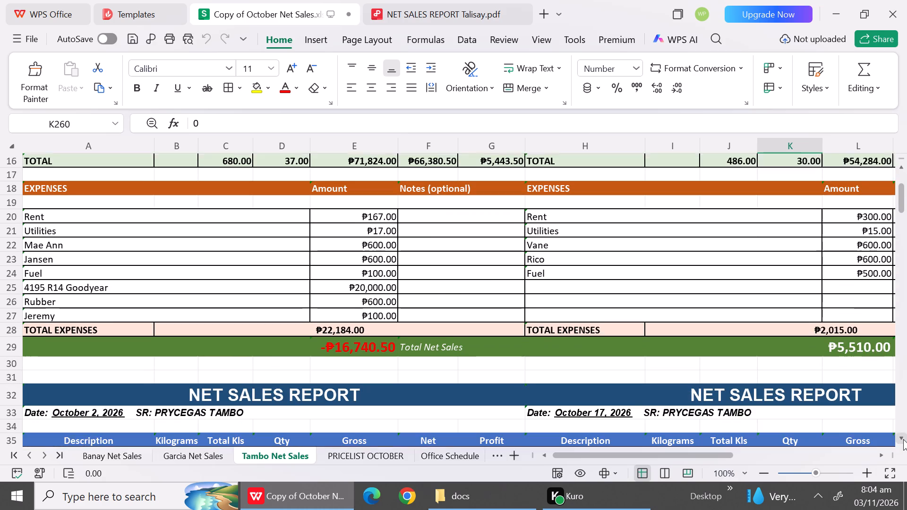
triple_click(903, 439)
triple_click(903, 439)
triple_click(903, 439)
triple_click(903, 439)
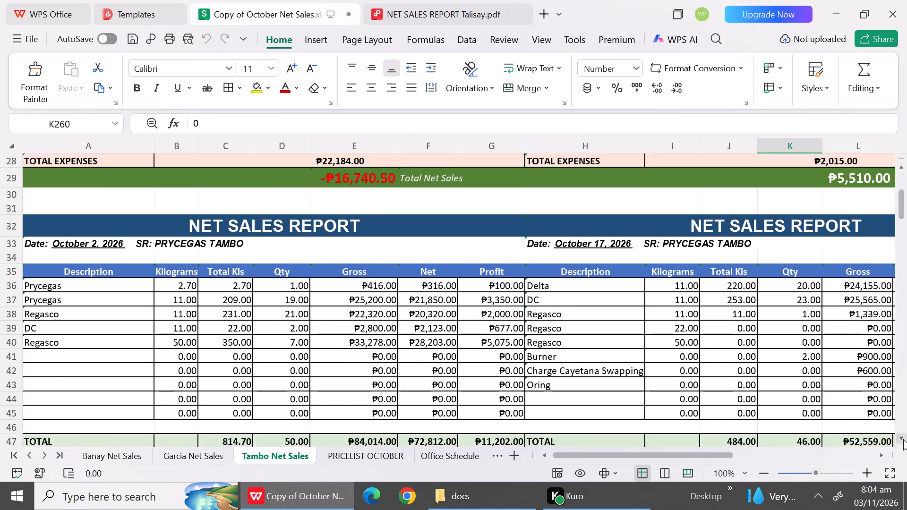
Examine the sales, expenses and total net sales in the October 2 and October 17 Tambo reports.
click(903, 439)
drag(903, 439, 902, 422)
click(902, 422)
click(902, 422)
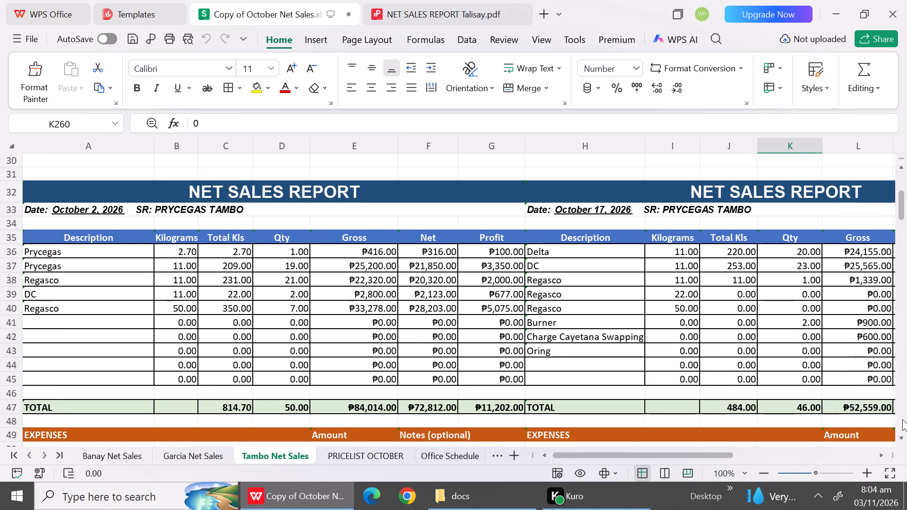
double_click(902, 419)
click(902, 424)
double_click(901, 434)
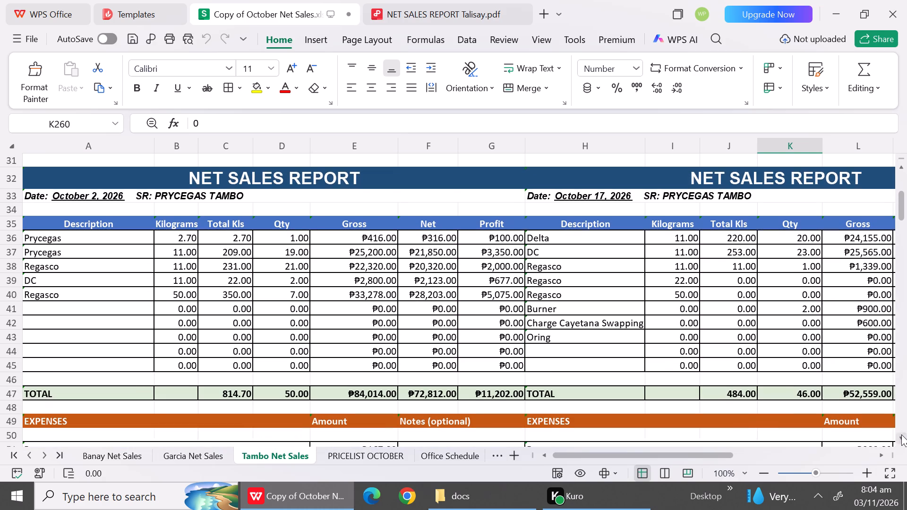
click(901, 434)
triple_click(901, 434)
triple_click(901, 434)
triple_click(901, 434)
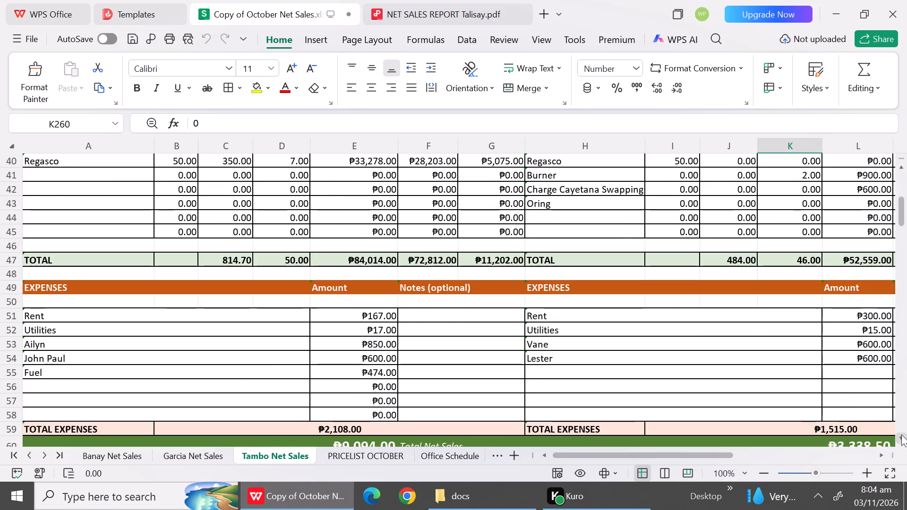
triple_click(901, 434)
triple_click(901, 434)
triple_click(901, 434)
triple_click(901, 434)
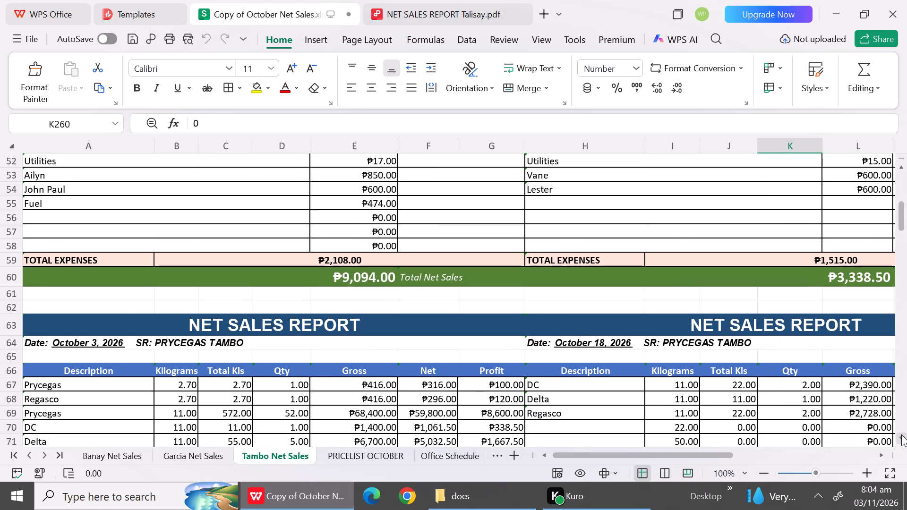
Look through the Tambo daily reports for October 5 to 8 and October 20 to 23.
triple_click(898, 414)
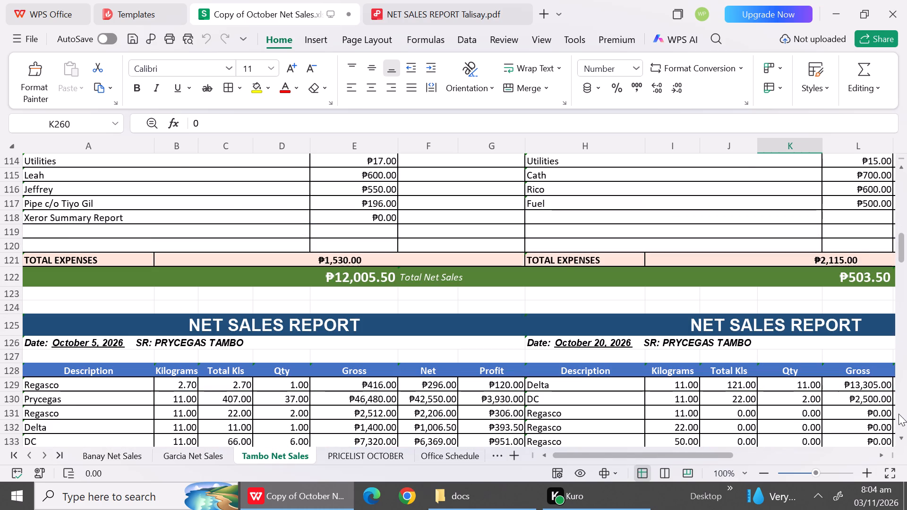
click(898, 414)
click(898, 414)
click(898, 414)
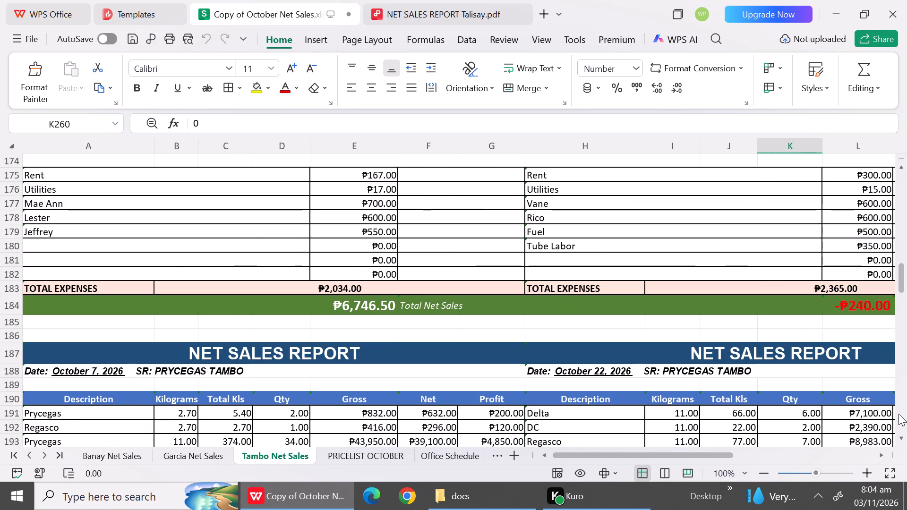
click(898, 414)
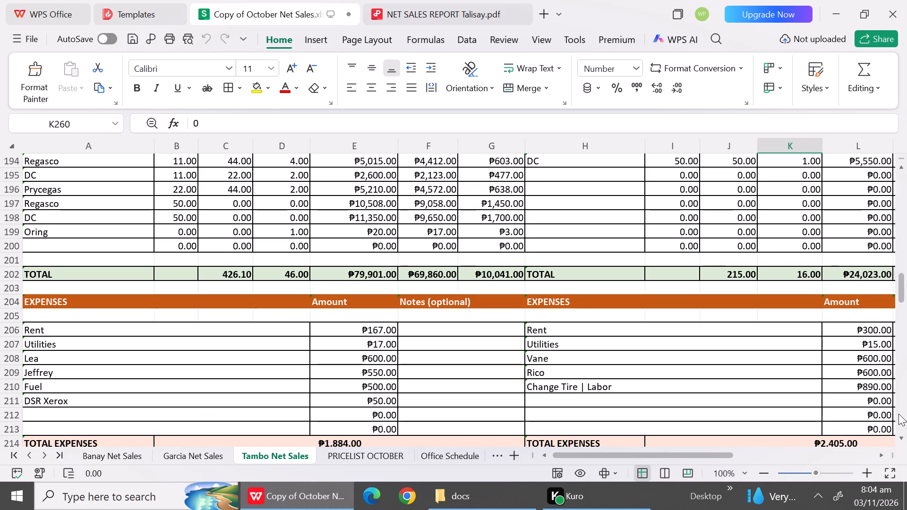
click(898, 414)
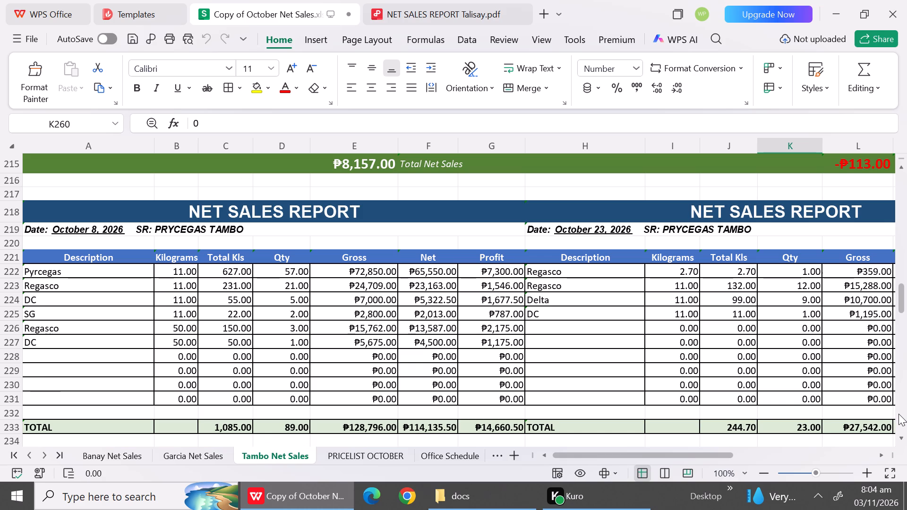
click(898, 414)
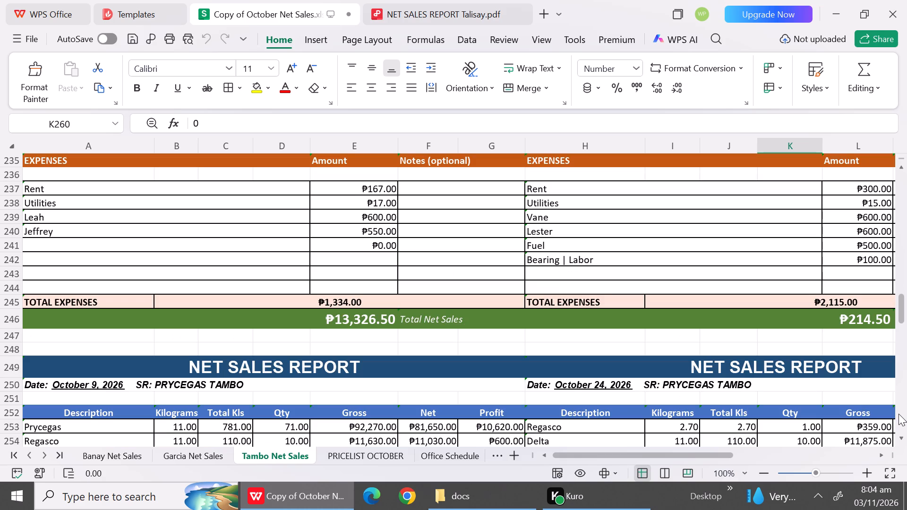
Examine the sales and expenses in the October 8 and 23 Tambo reports and the October 9 and 24 sales tables.
click(904, 185)
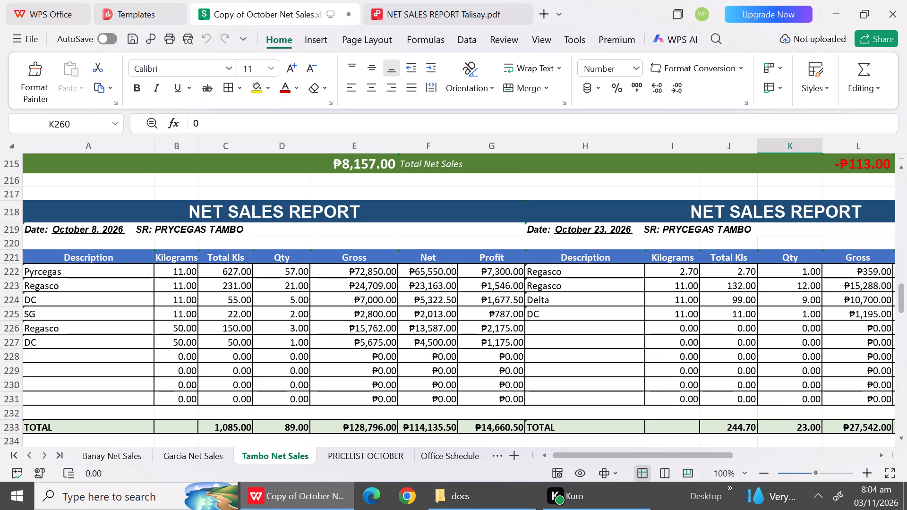
triple_click(904, 436)
triple_click(904, 436)
triple_click(904, 436)
double_click(904, 436)
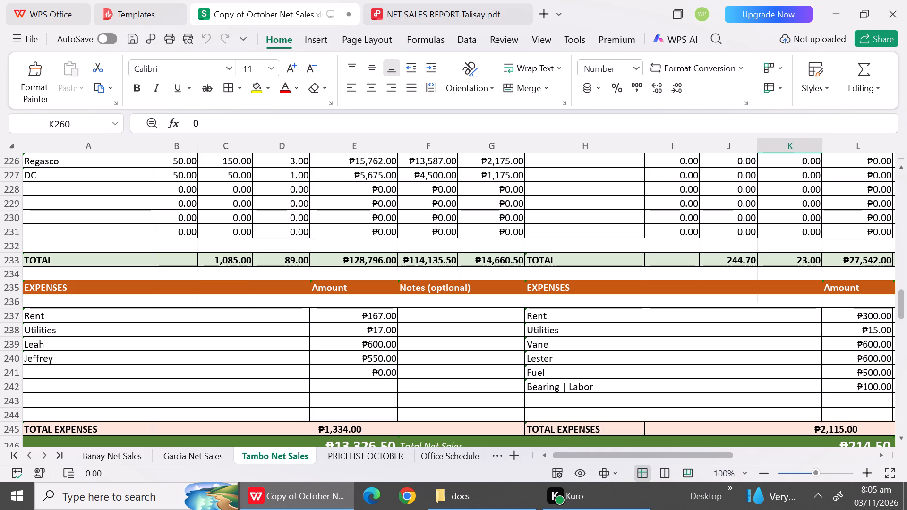
double_click(900, 437)
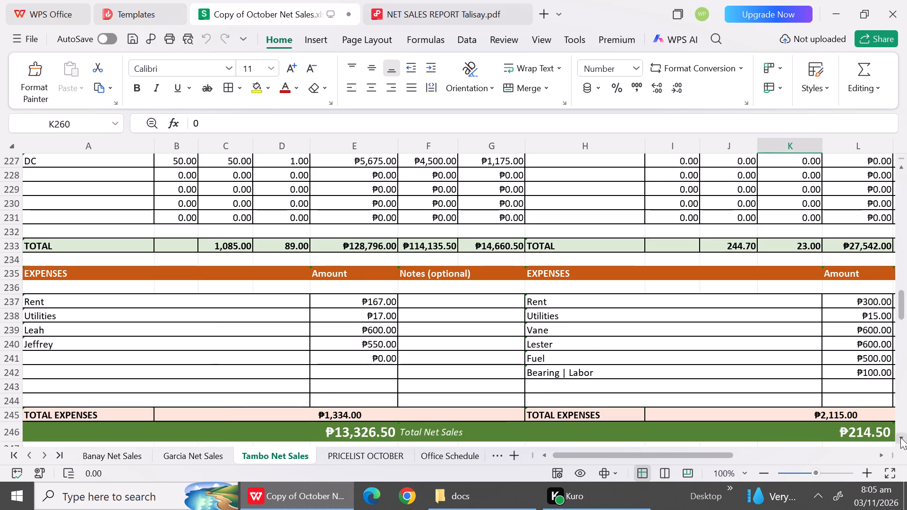
click(900, 437)
click(900, 437)
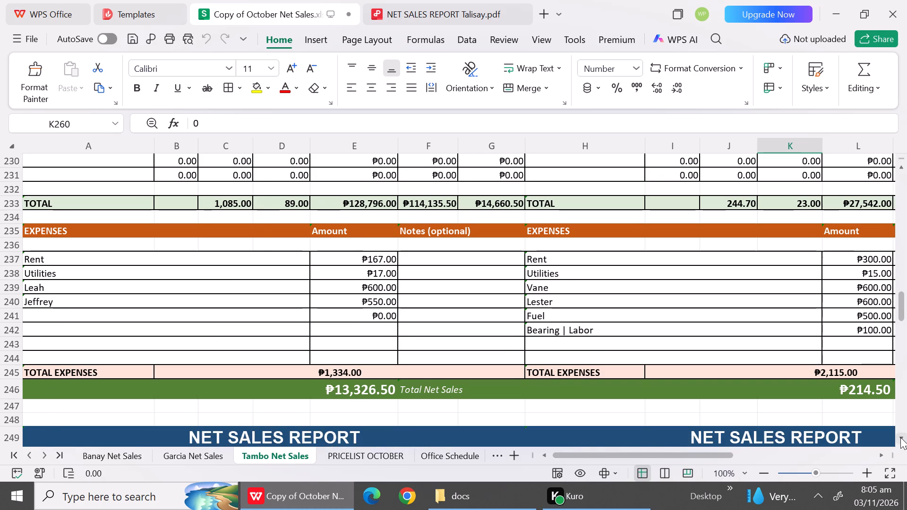
click(900, 437)
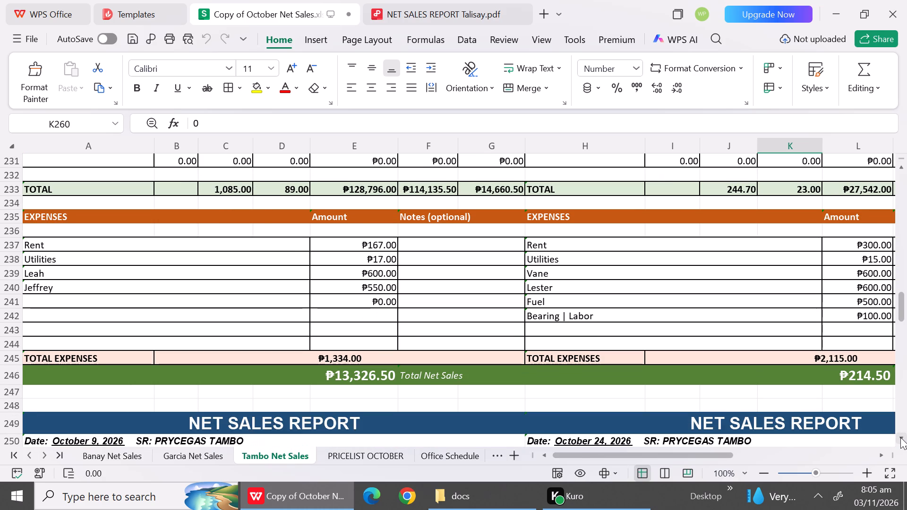
click(900, 437)
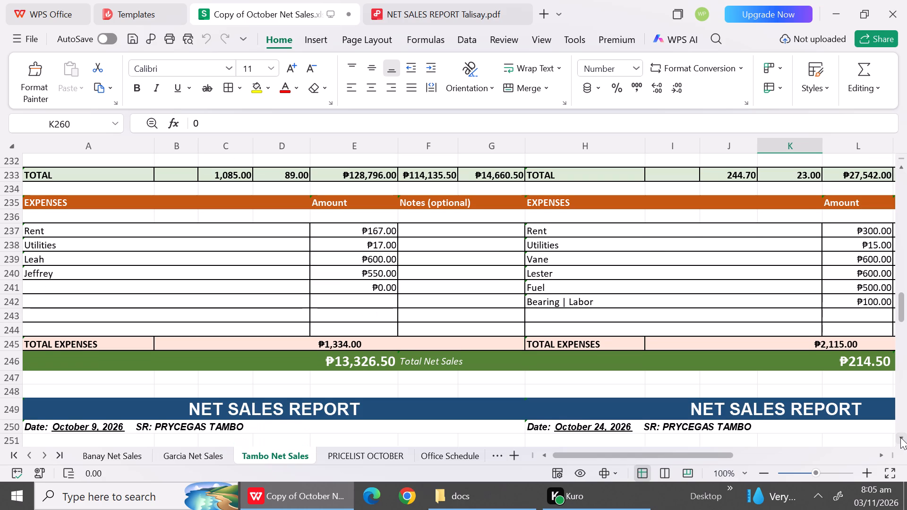
triple_click(900, 437)
triple_click(900, 437)
triple_click(900, 437)
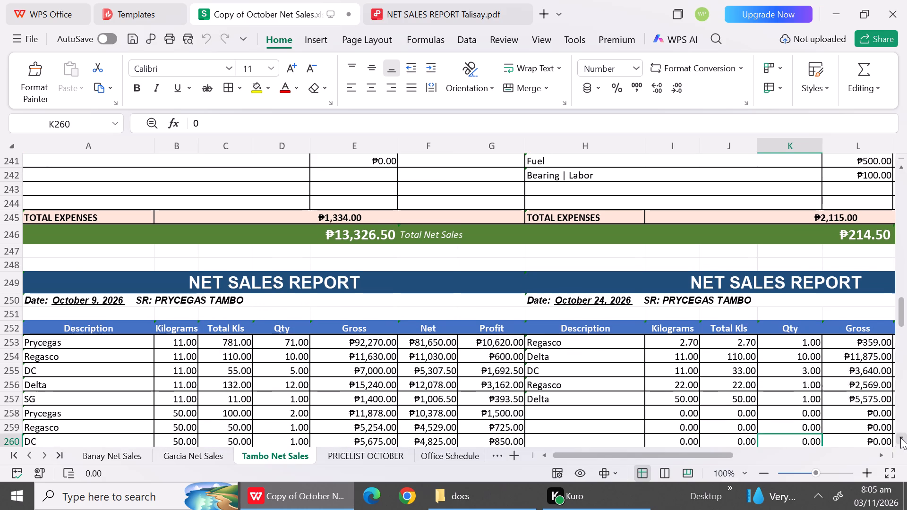
double_click(900, 437)
triple_click(900, 437)
double_click(900, 437)
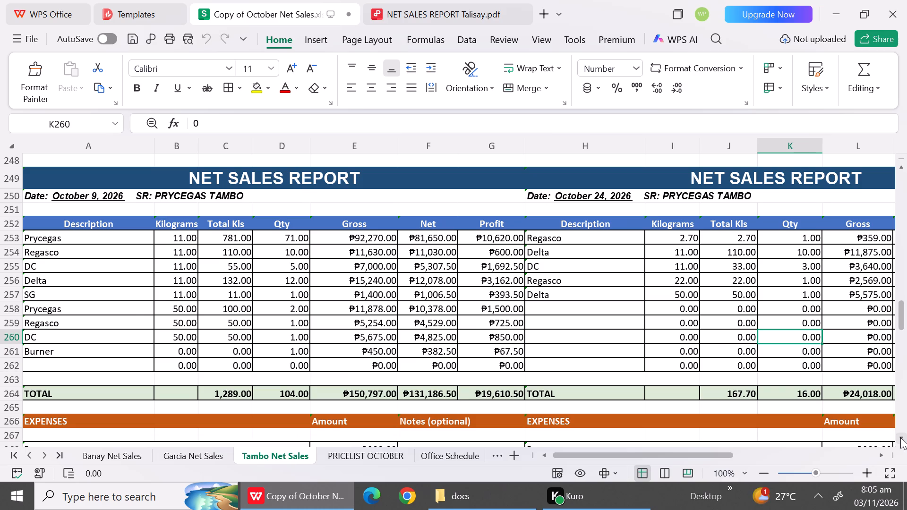
Recheck the October 8 Tambo expenses and compare them with the October 9 report.
triple_click(902, 163)
click(902, 163)
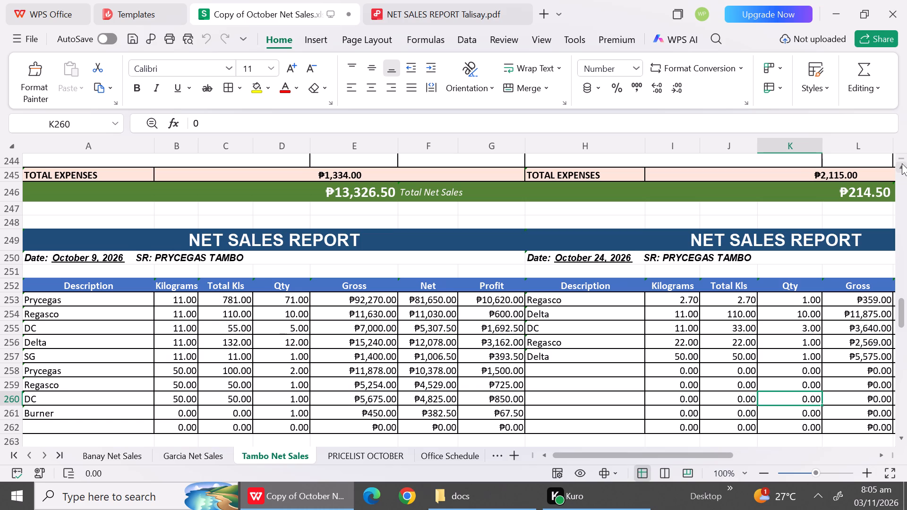
triple_click(902, 163)
triple_click(902, 163)
triple_click(902, 163)
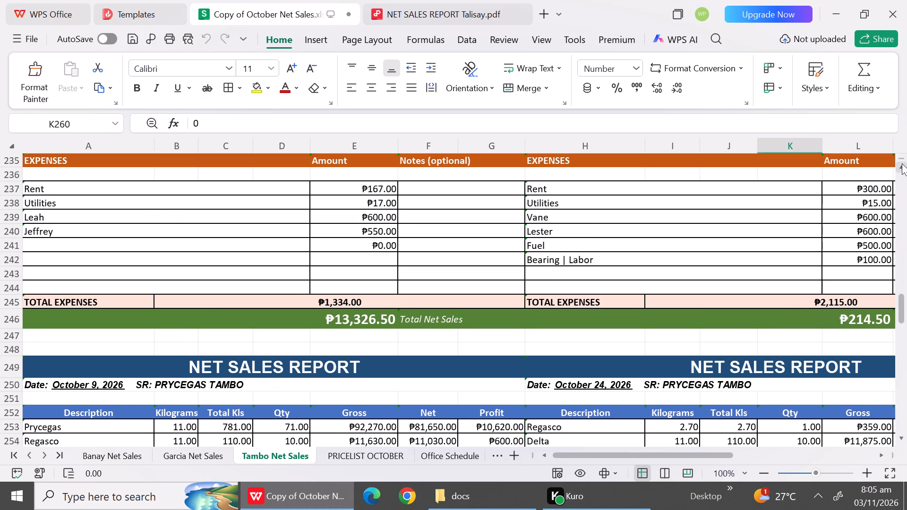
click(902, 163)
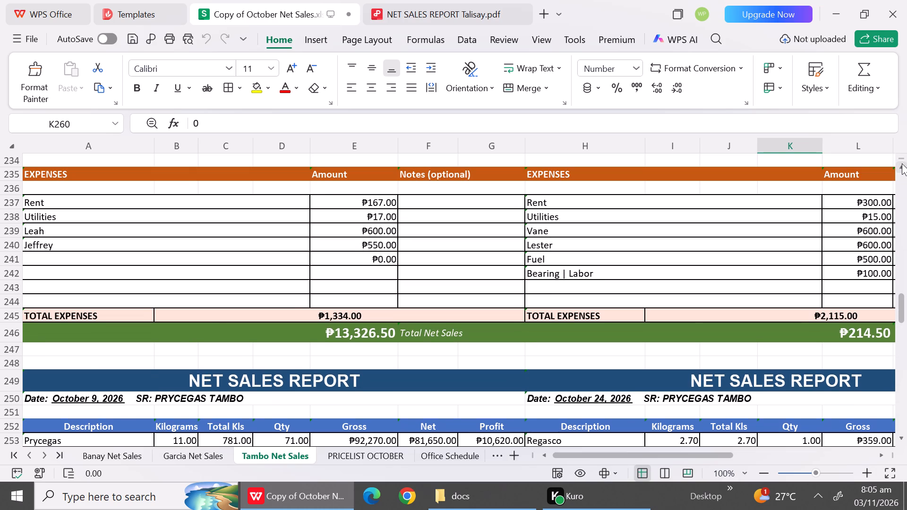
triple_click(902, 438)
triple_click(902, 438)
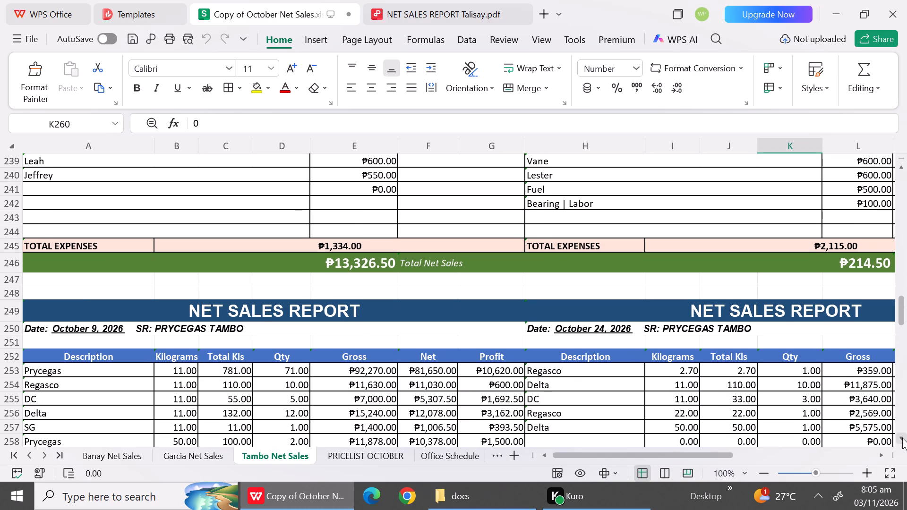
click(902, 438)
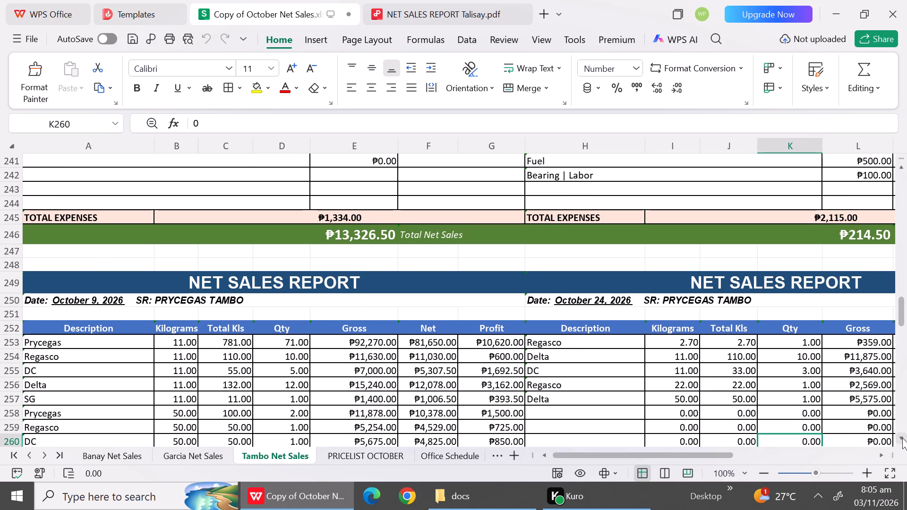
click(902, 438)
triple_click(902, 438)
triple_click(902, 438)
double_click(902, 438)
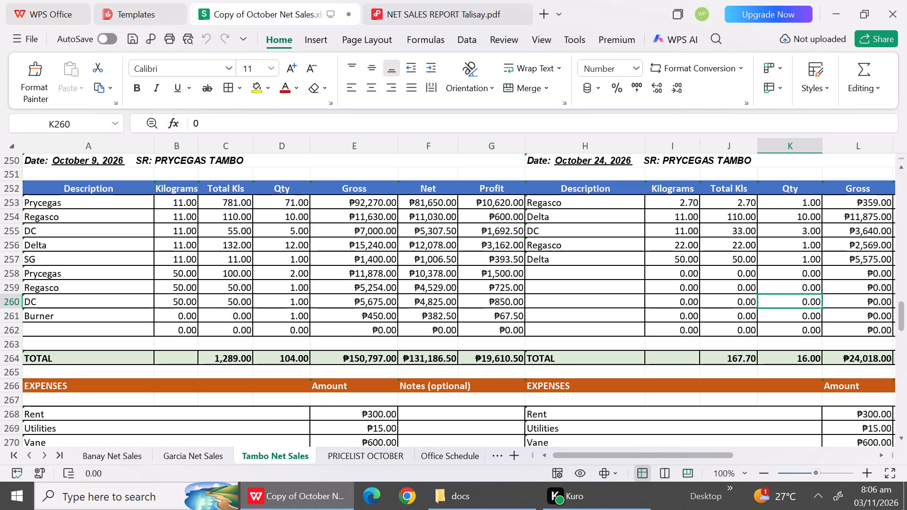
Check the kilograms and quantities of the product rows in the October 9 Tambo report.
click(153, 211)
click(185, 204)
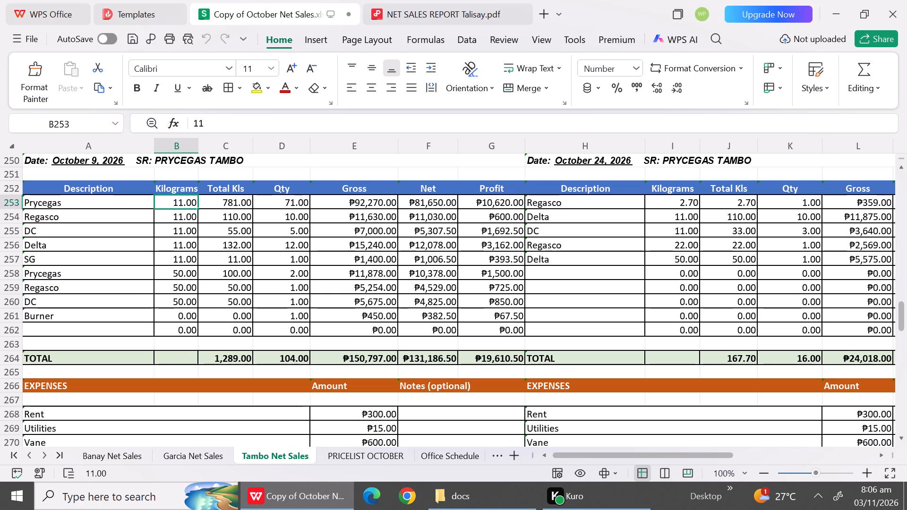
click(285, 205)
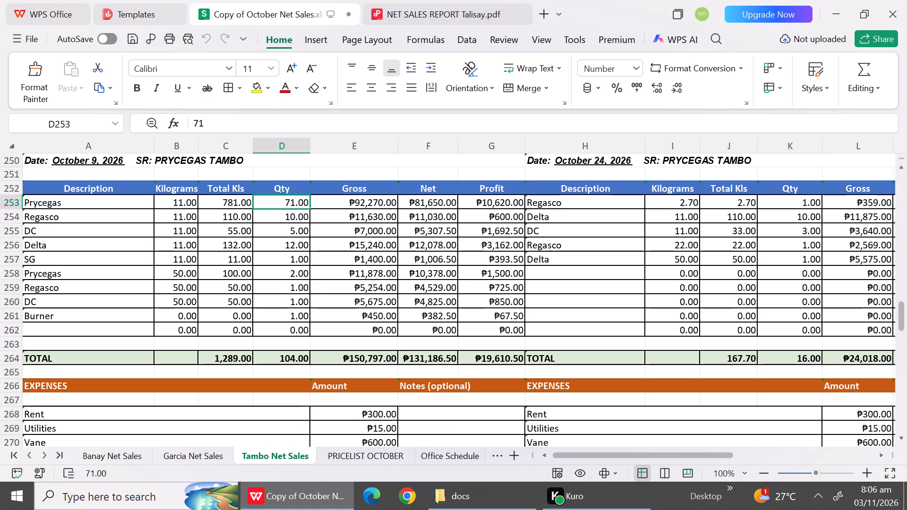
click(293, 221)
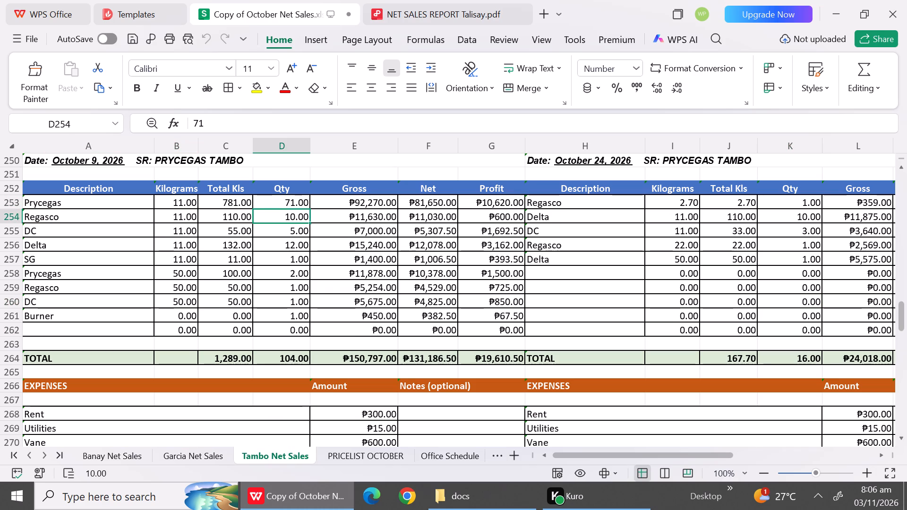
key(Down)
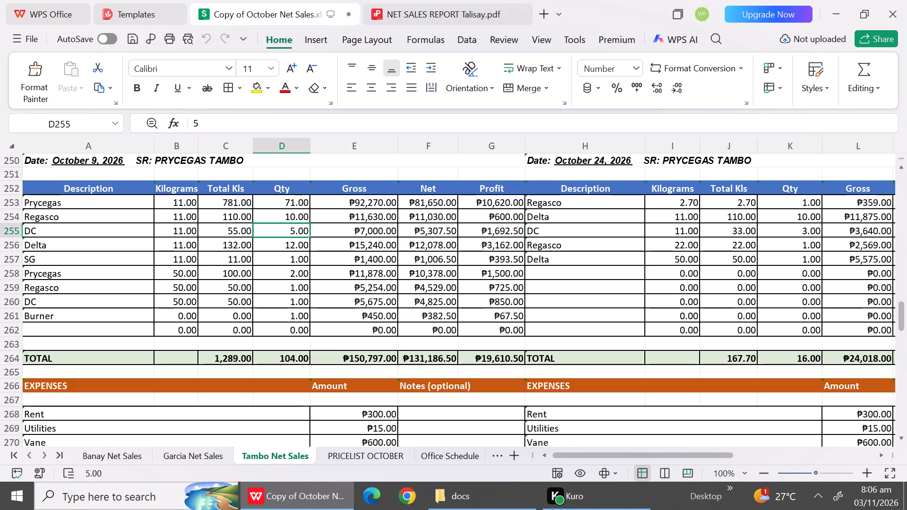
key(Down)
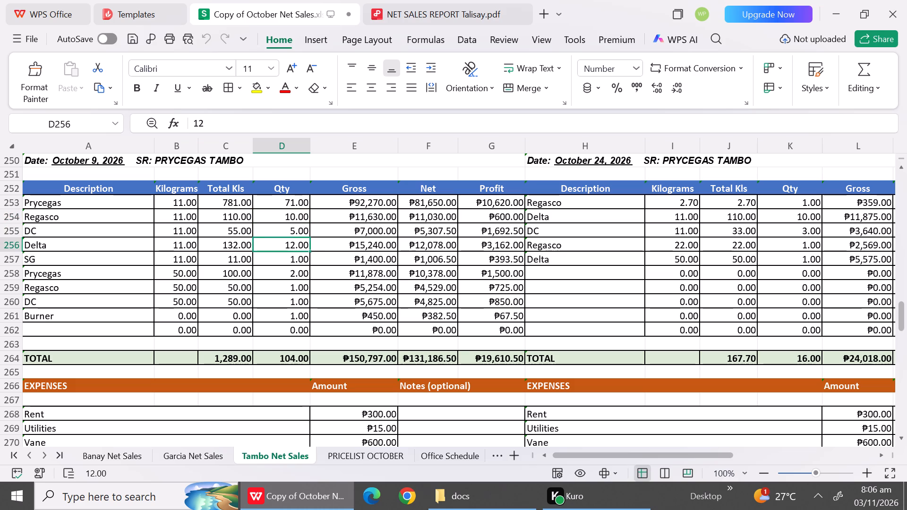
key(Down)
key(Down)
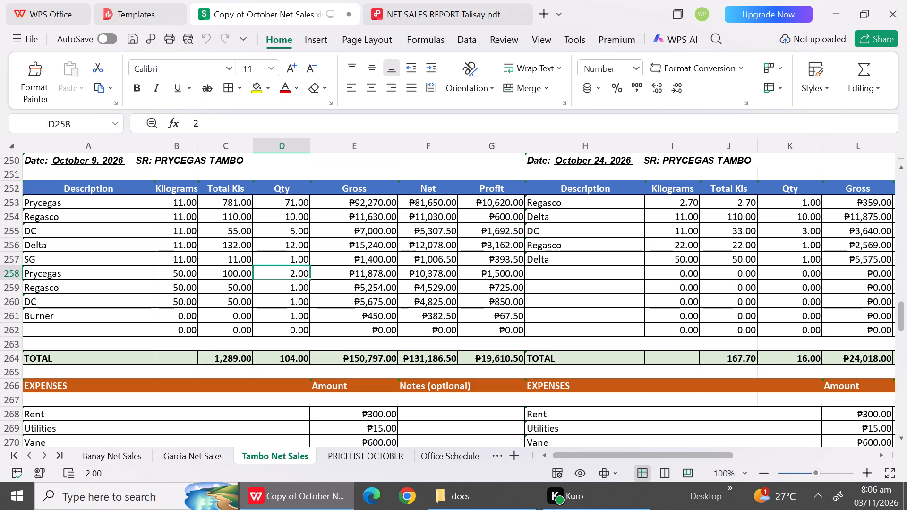
click(282, 274)
key(Down)
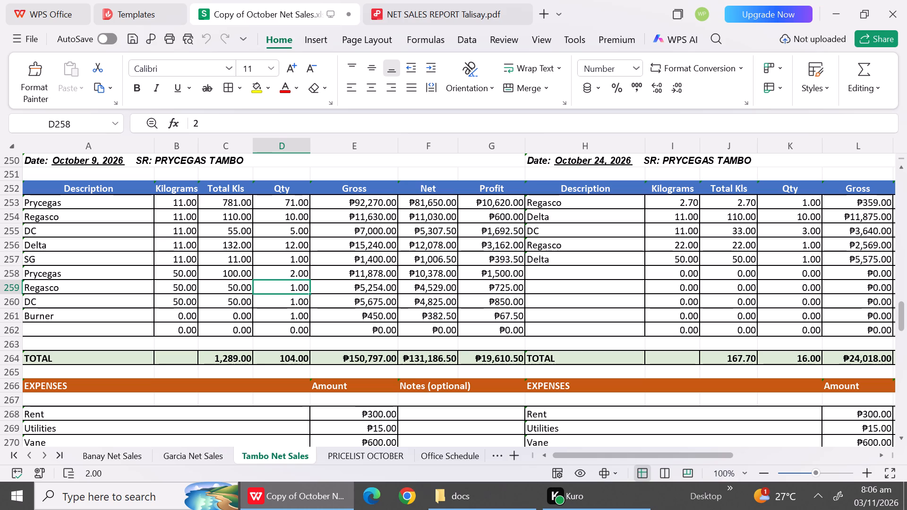
In the October 9 Tambo expenses, set the Rent amount to 167 and the Utilities amount to 17.
triple_click(902, 442)
triple_click(902, 442)
click(902, 442)
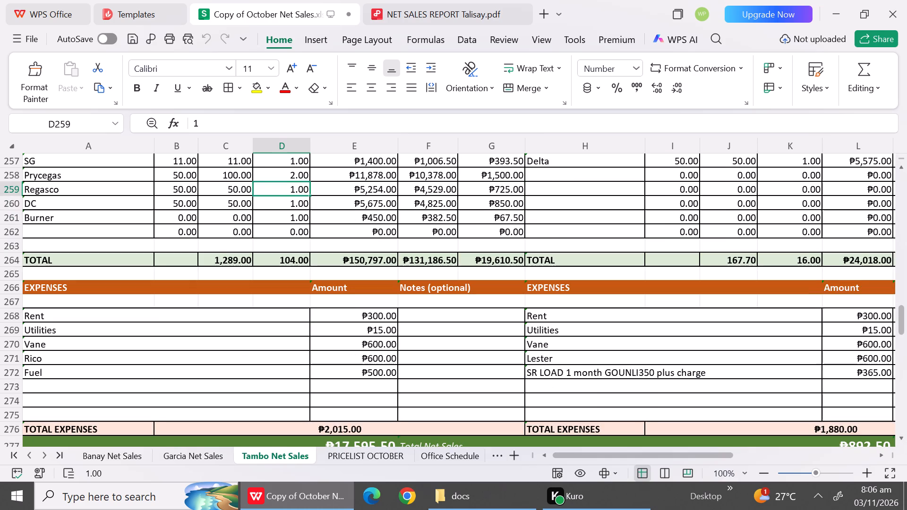
click(374, 317)
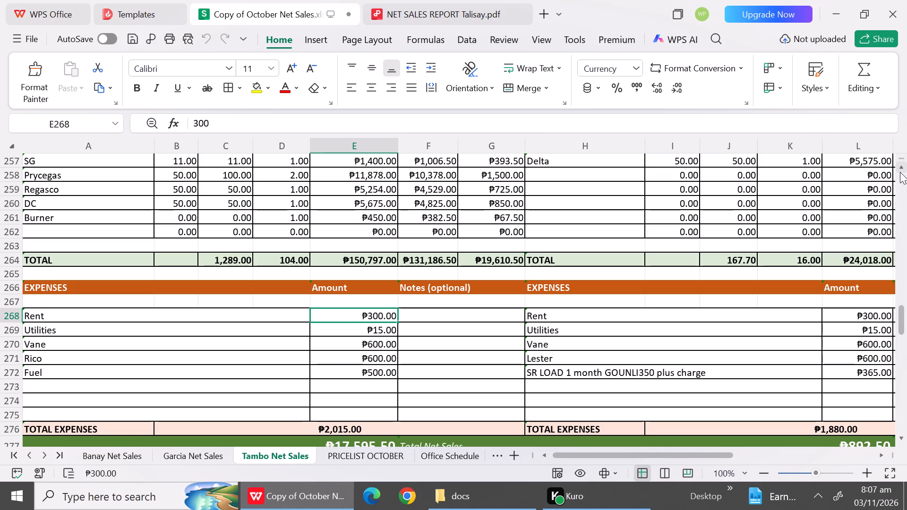
text(16)
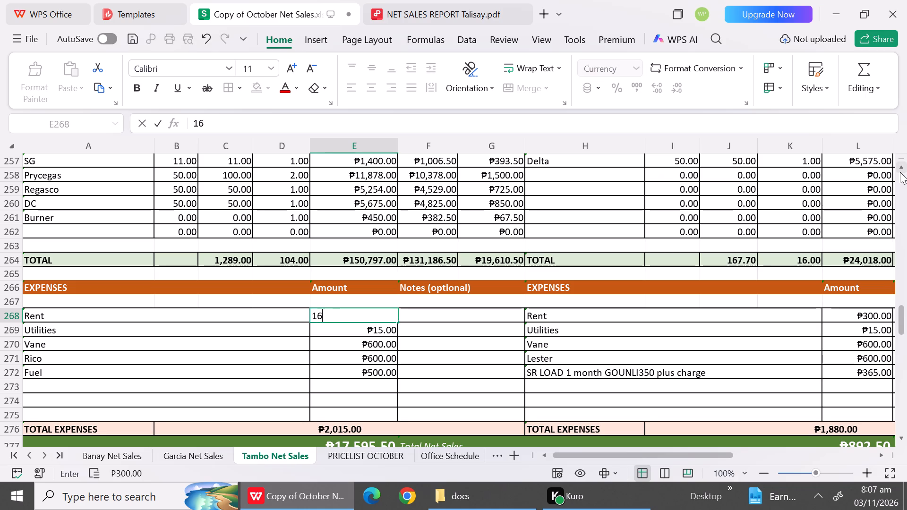
key(7)
key(Left)
key(Down)
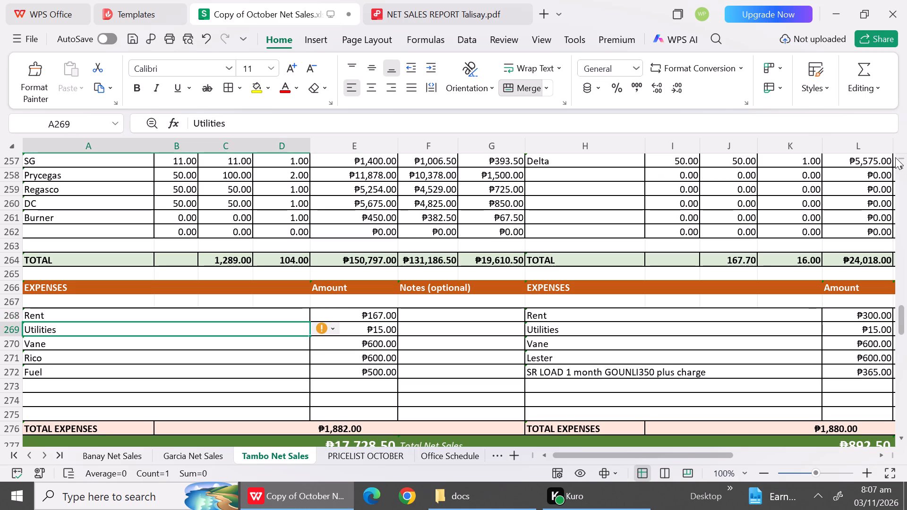
click(386, 335)
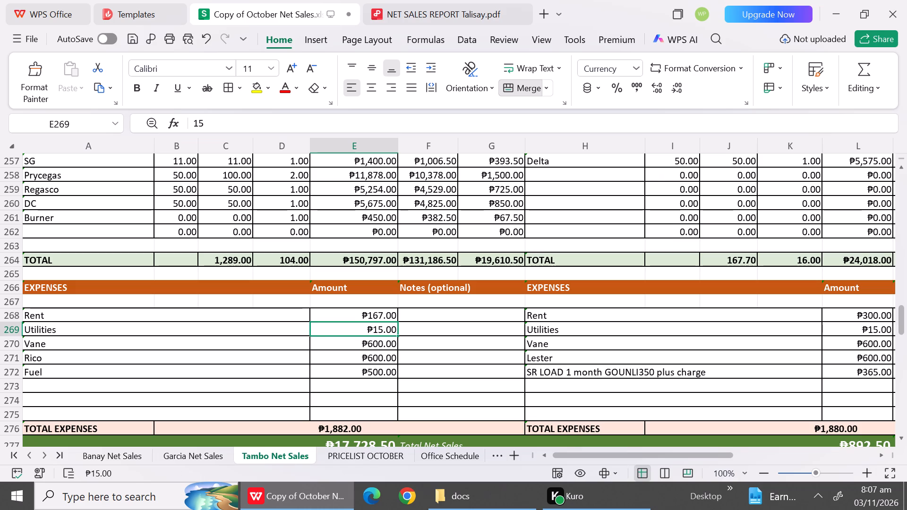
text(17)
key(Down)
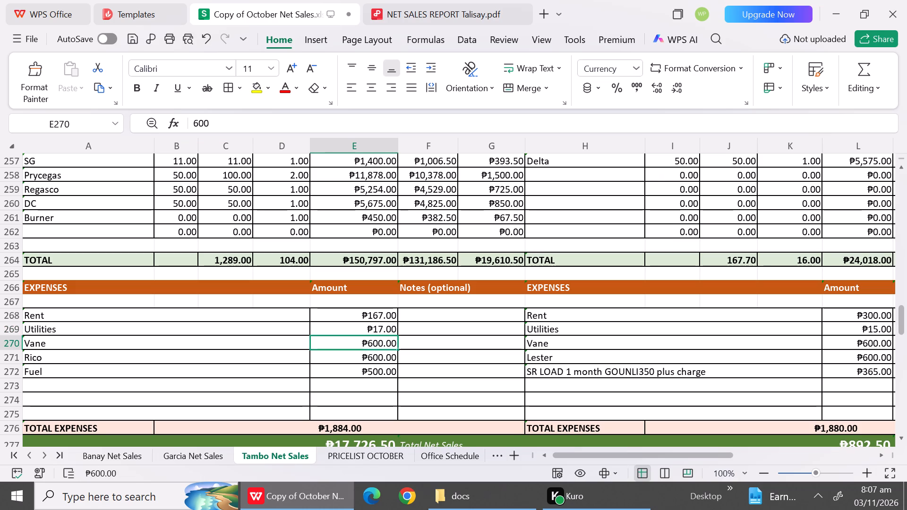
Change the expense name directly below Utilities in the October 9 Tambo report to Leah.
click(174, 341)
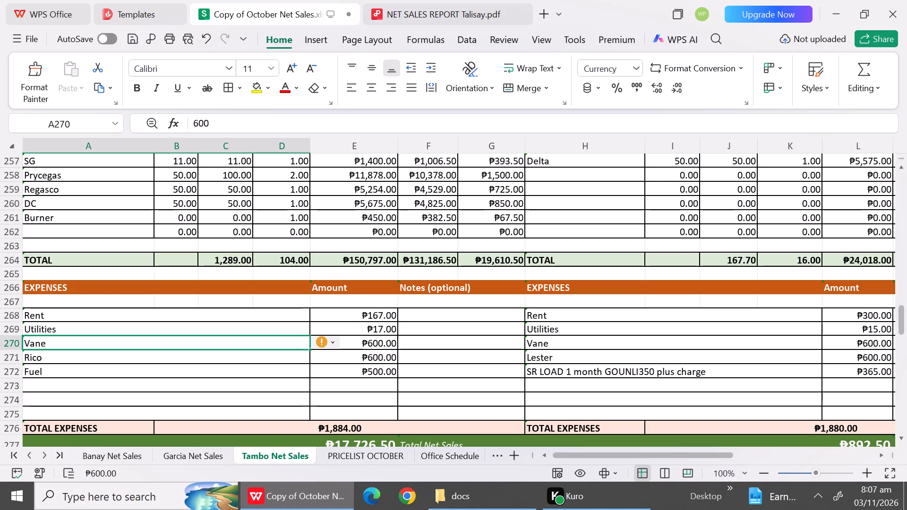
text(Lea)
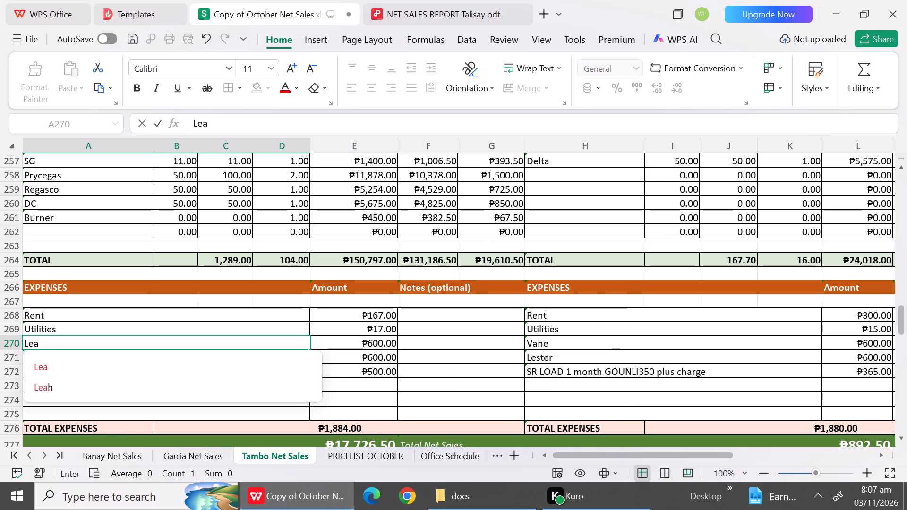
click(102, 391)
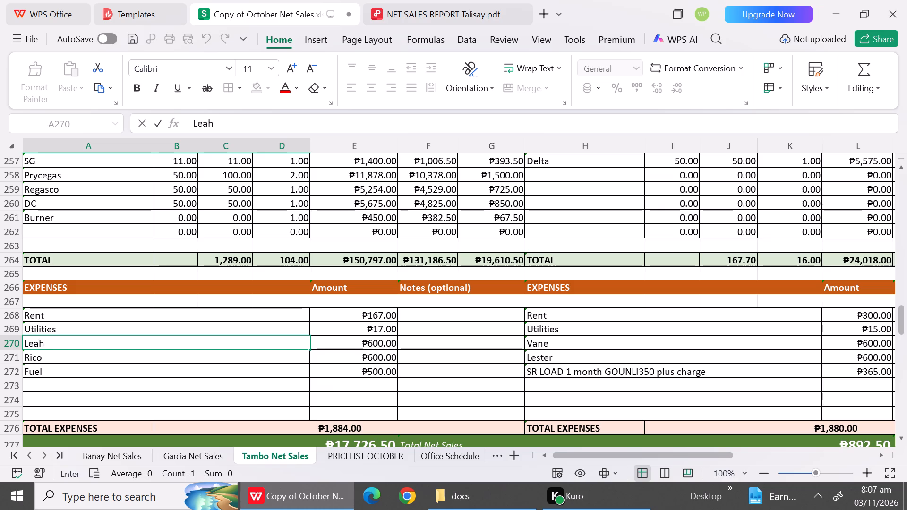
key(Down)
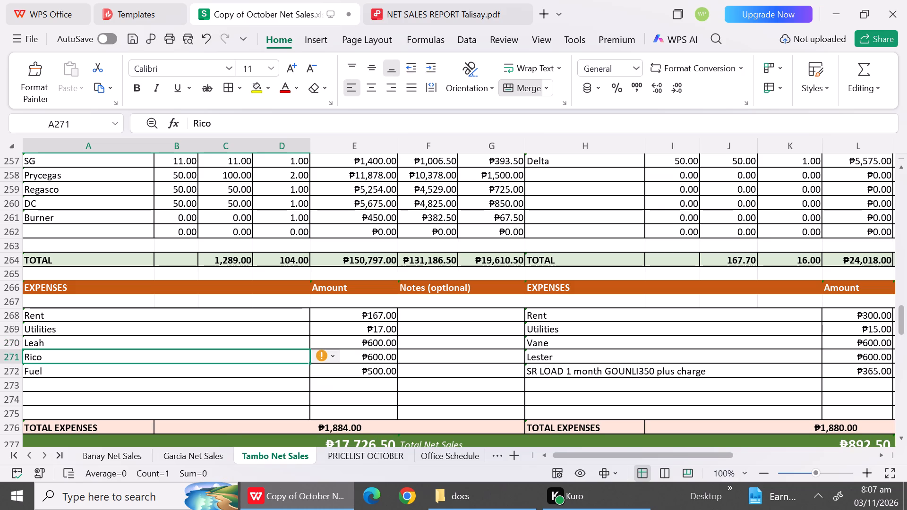
Change the expense below Leah in the October 9 Tambo report to Jeffrey with an amount of 550.
key(shift+j)
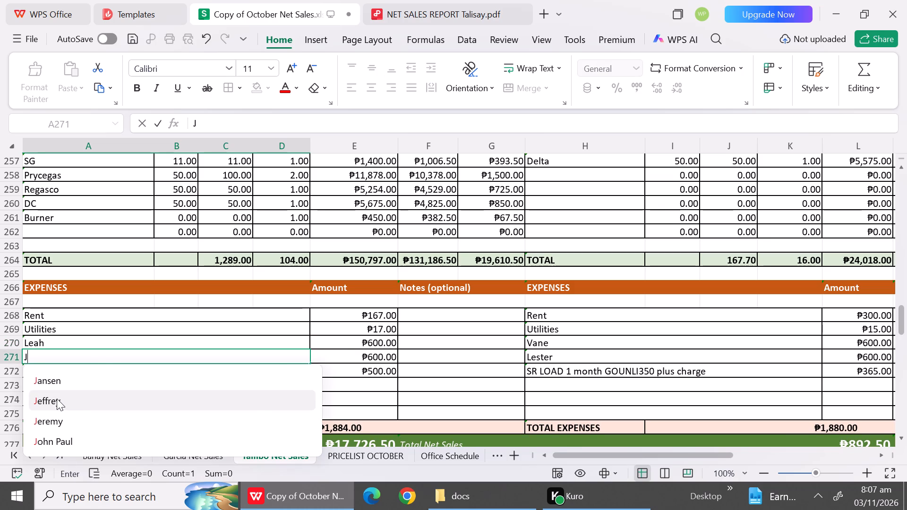
click(57, 399)
click(390, 349)
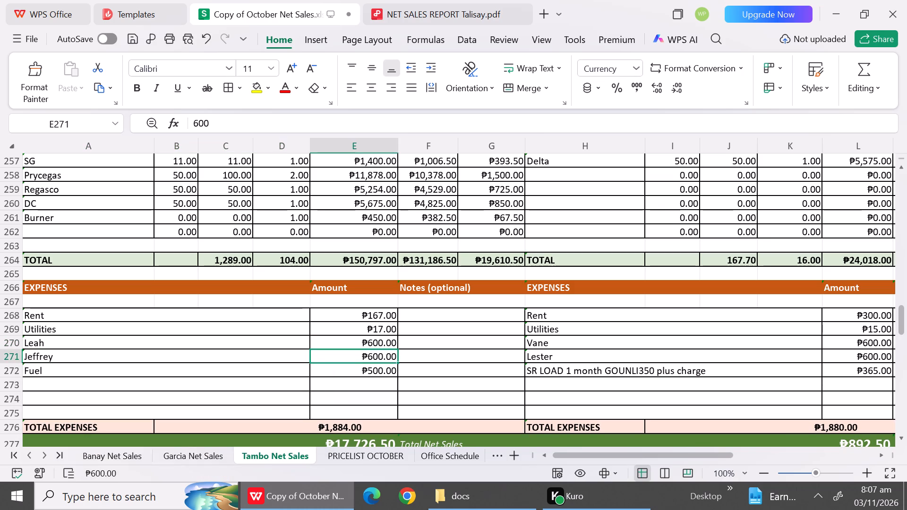
text(55)
key(0)
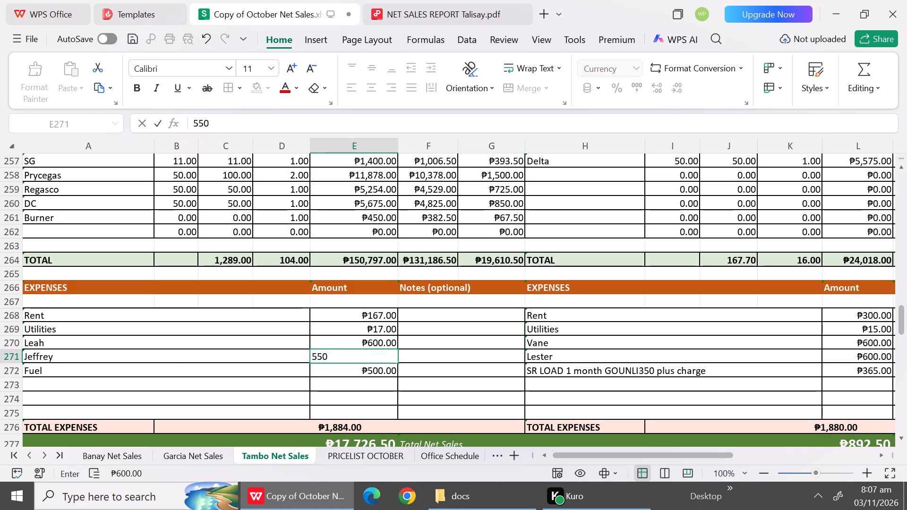
Rename the Fuel expense in the October 9 Tambo report as F.Tire.
click(144, 370)
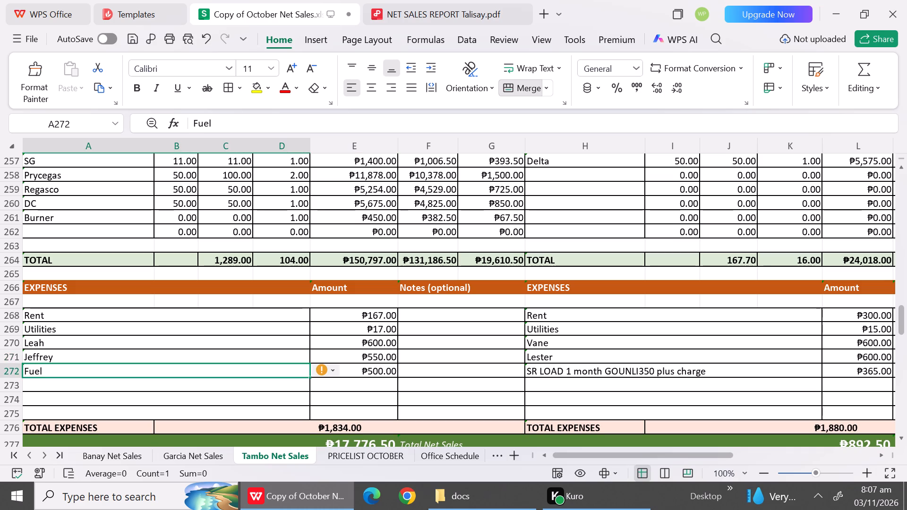
key(shift+f)
key(period)
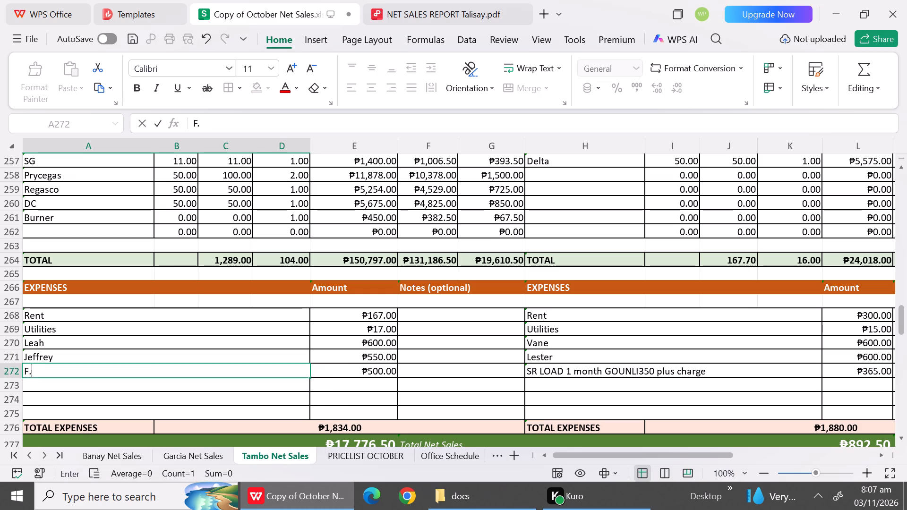
text(Tire)
key(Down)
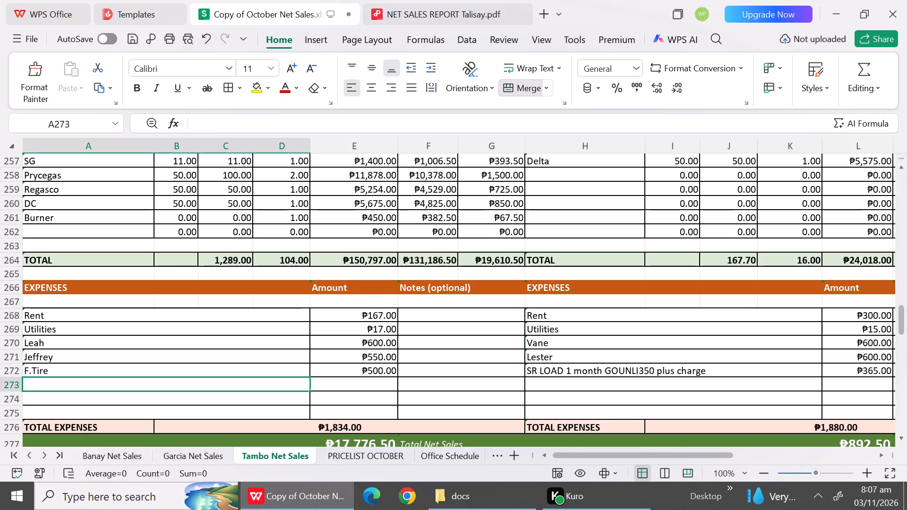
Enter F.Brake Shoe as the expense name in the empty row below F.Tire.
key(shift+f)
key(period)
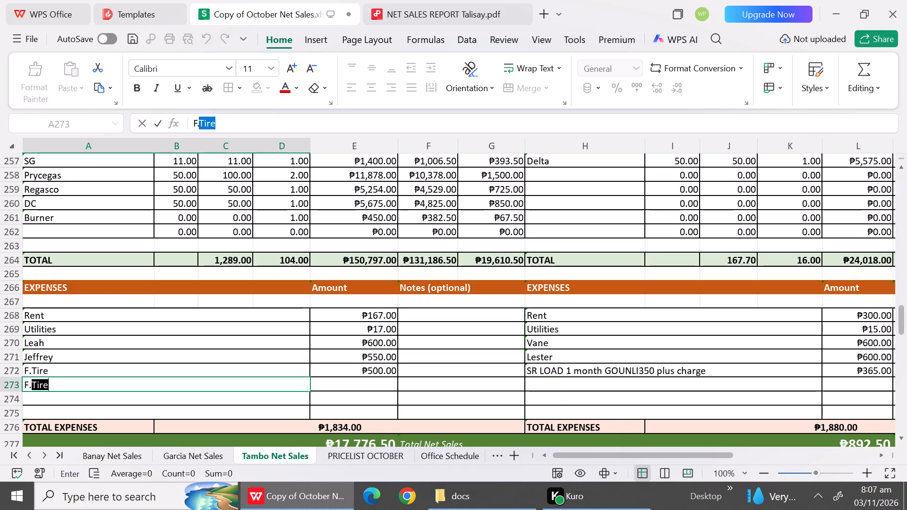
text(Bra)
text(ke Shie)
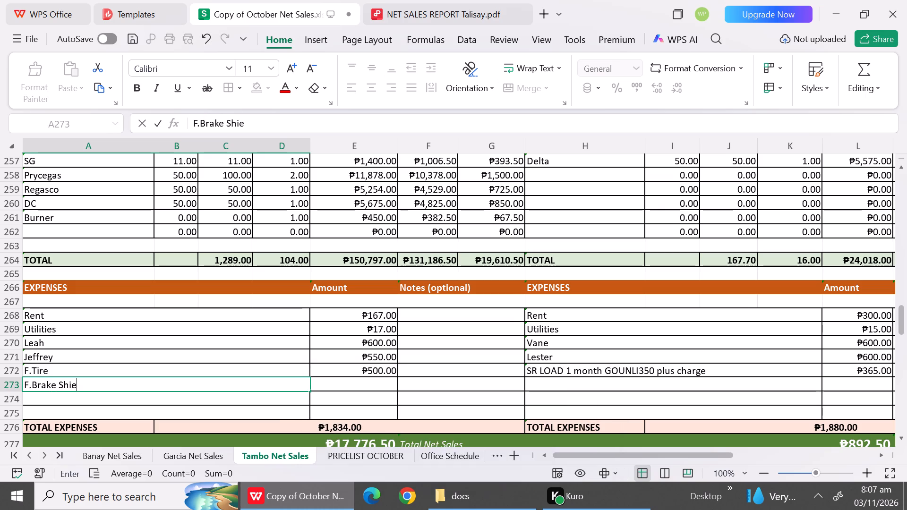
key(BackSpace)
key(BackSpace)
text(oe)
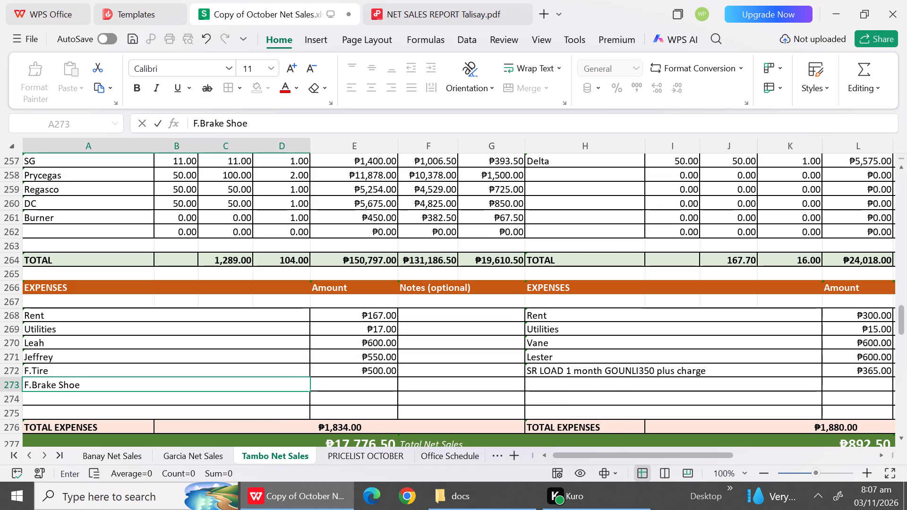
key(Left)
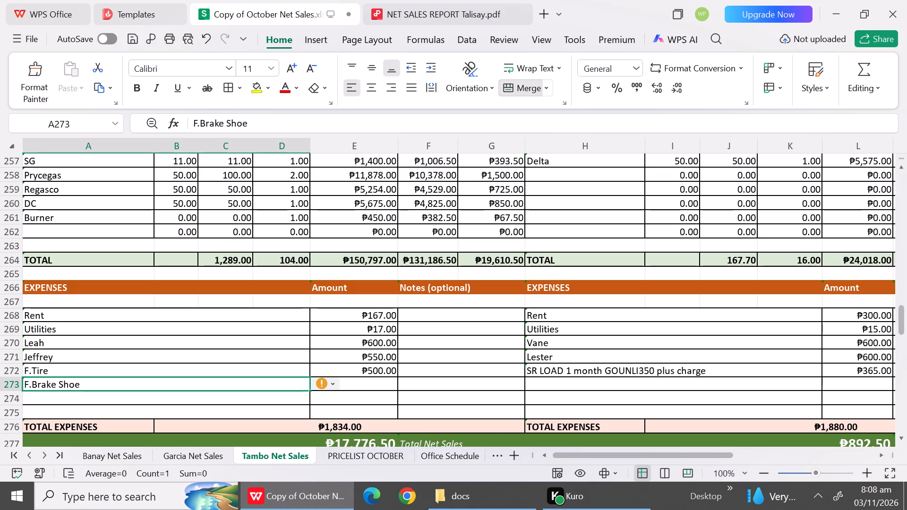
Replace the expense name below F.Tire with B.Brake Shoe.
click(116, 391)
key(shift+b)
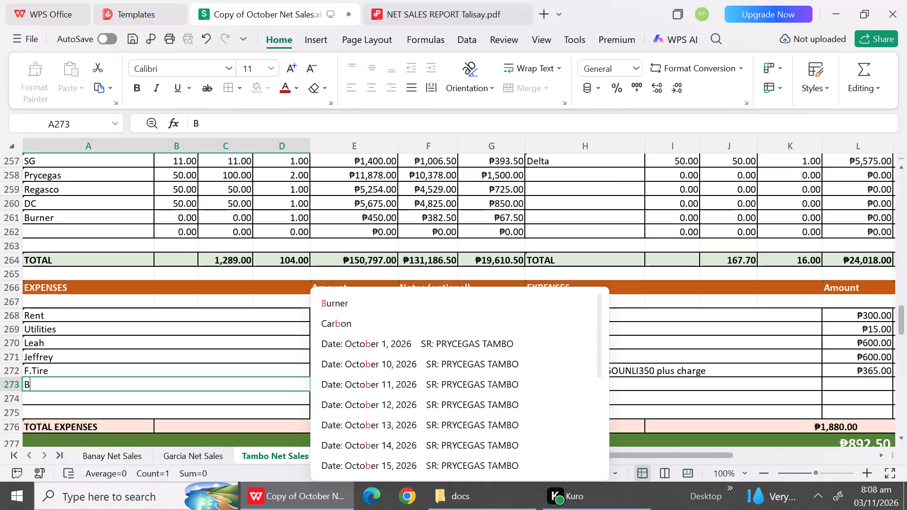
key(period)
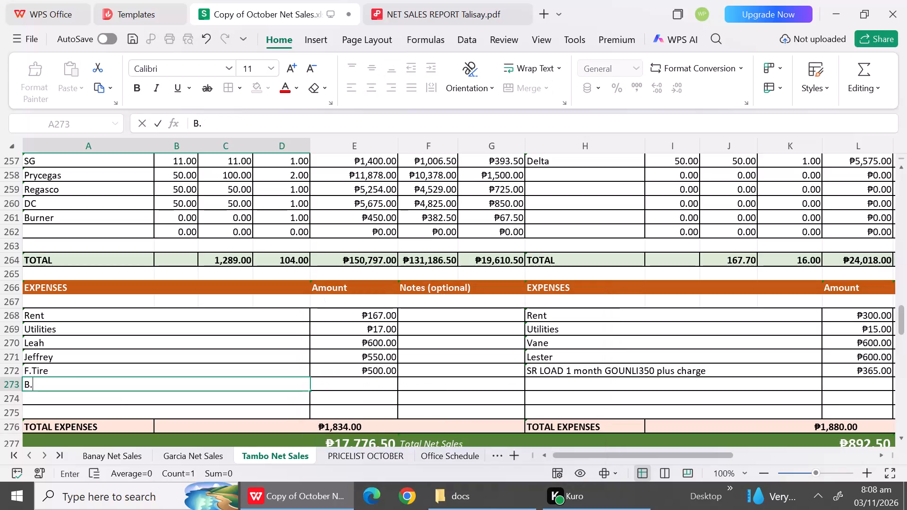
text(Brake Shoe)
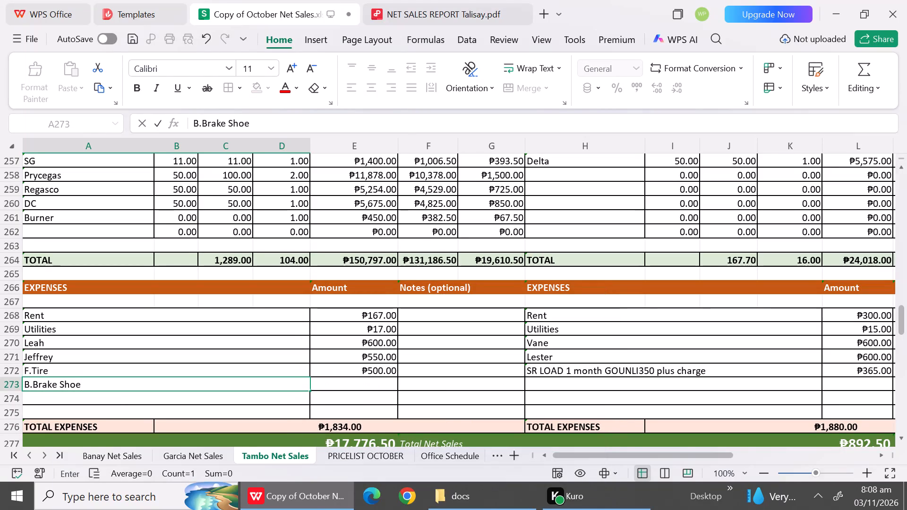
click(53, 391)
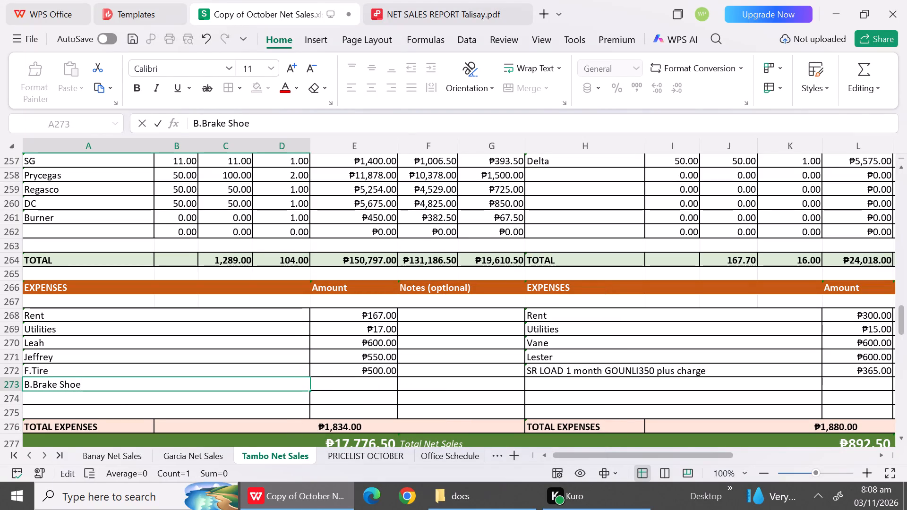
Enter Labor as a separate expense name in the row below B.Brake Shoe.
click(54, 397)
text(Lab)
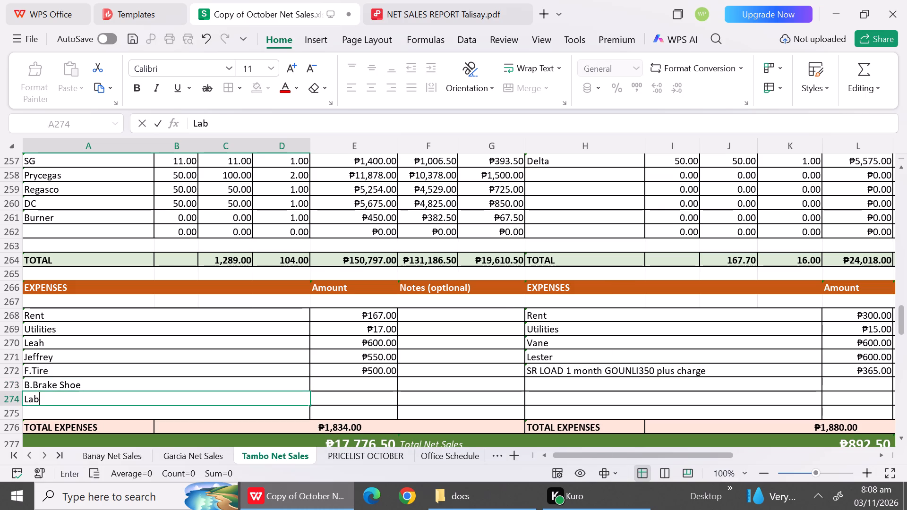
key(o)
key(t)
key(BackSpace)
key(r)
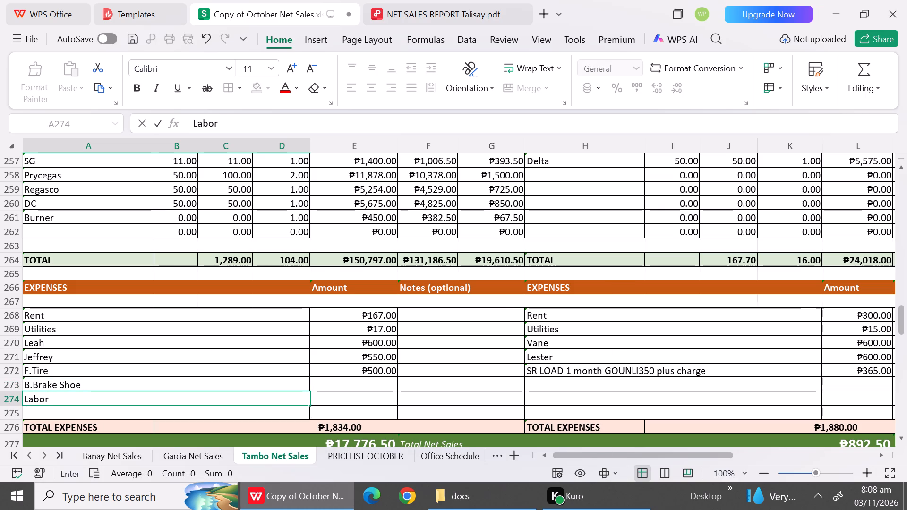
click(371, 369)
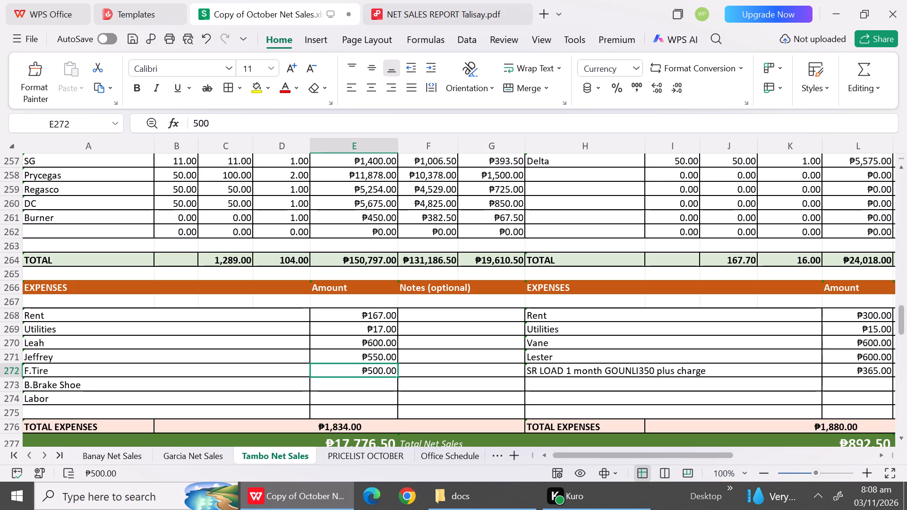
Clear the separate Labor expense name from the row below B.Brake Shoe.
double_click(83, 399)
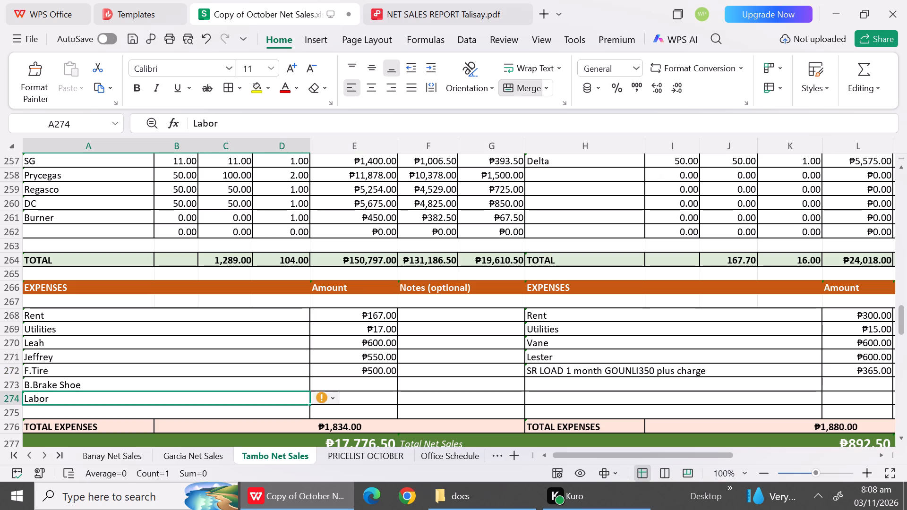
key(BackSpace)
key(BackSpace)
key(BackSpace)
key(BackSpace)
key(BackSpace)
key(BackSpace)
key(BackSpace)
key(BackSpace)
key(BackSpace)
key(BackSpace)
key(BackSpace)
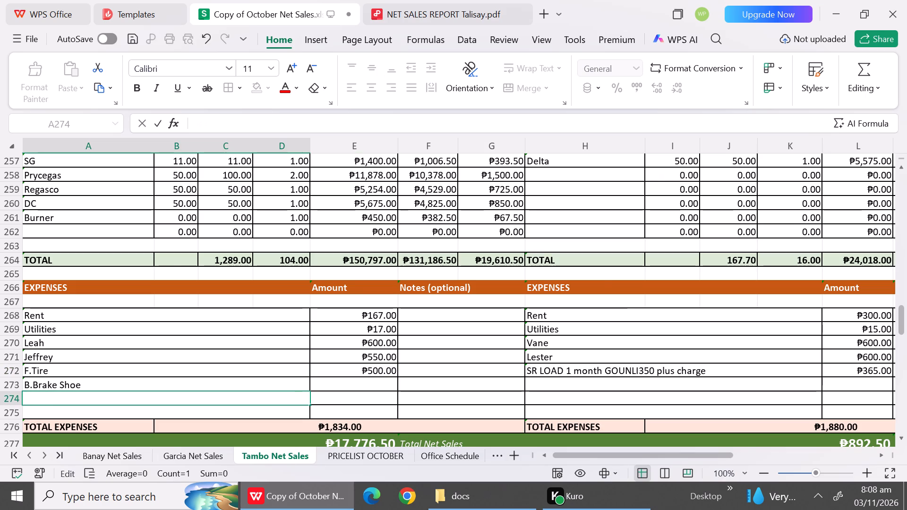
Extend the B.Brake Shoe expense name to read B.Brake Shoe + Labor.
click(96, 385)
click(96, 385)
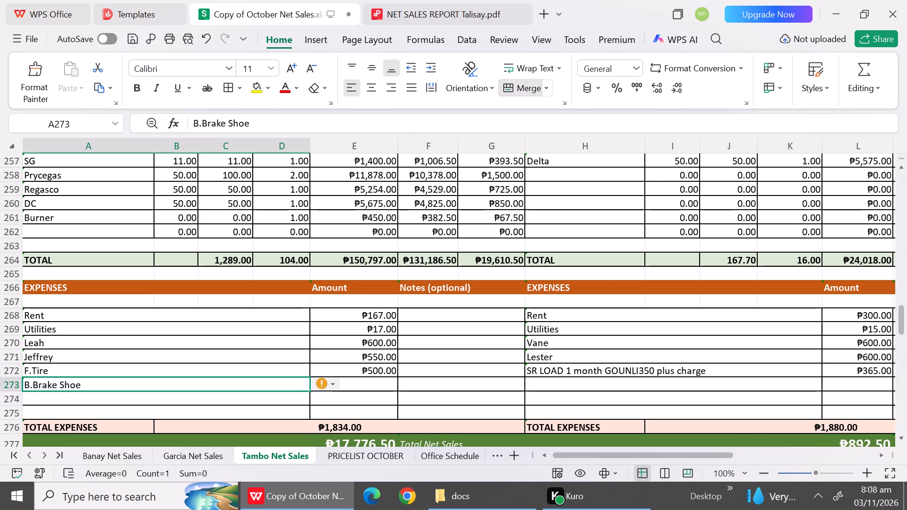
double_click(96, 385)
key(space)
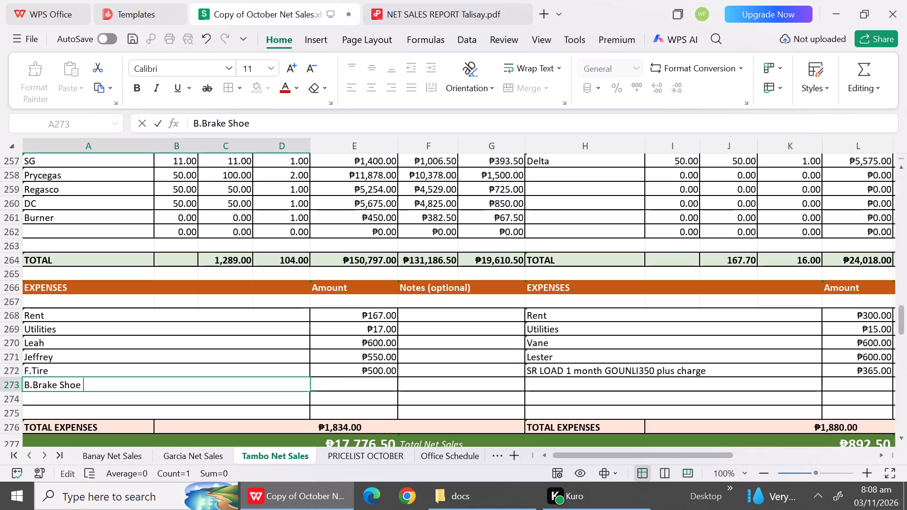
text(+ Labor)
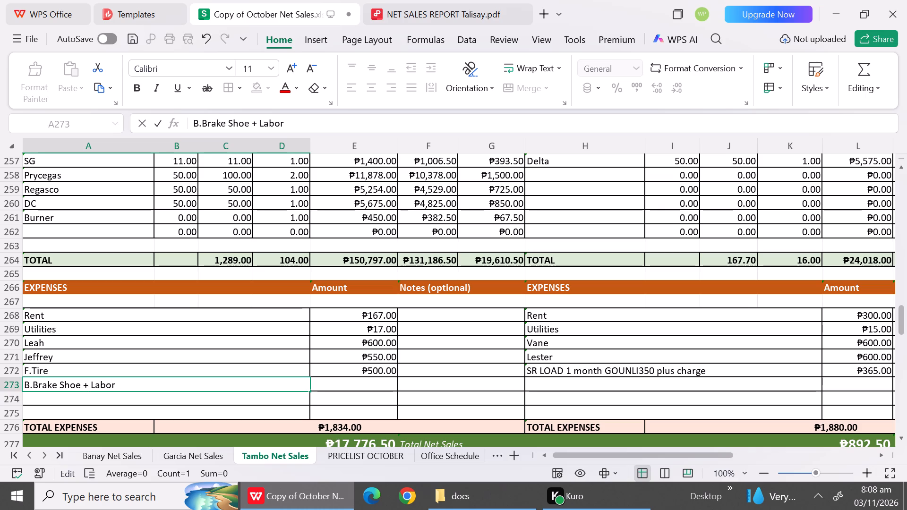
Set the F.Tire amount to 570 and the B.Brake Shoe + Labor amount to 250.
click(342, 388)
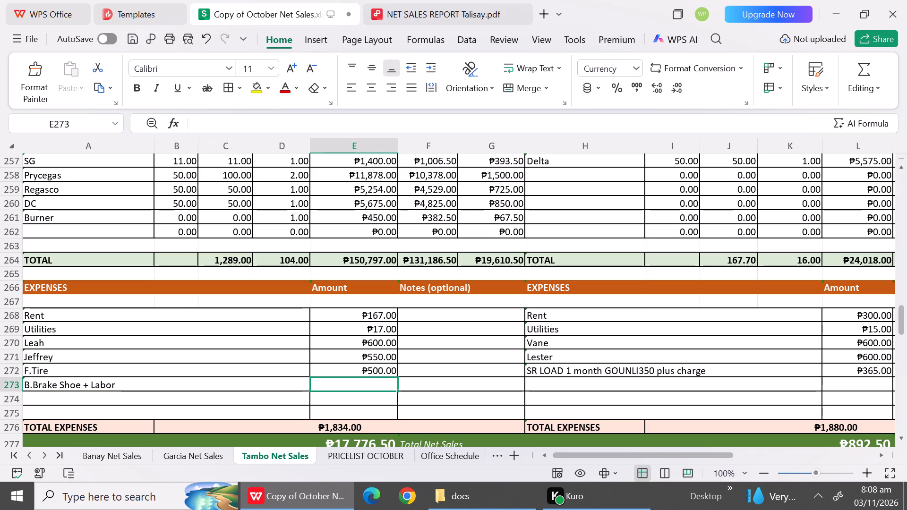
click(355, 377)
click(354, 373)
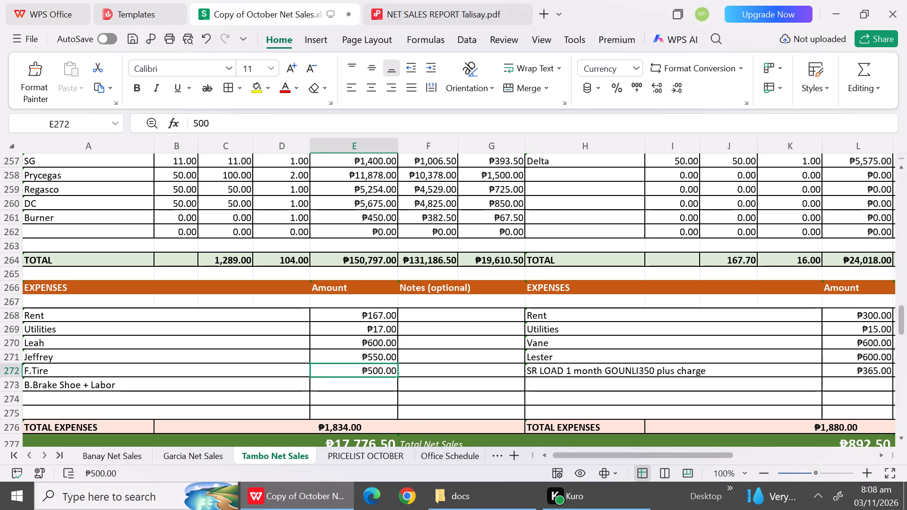
key(7)
key(Insert)
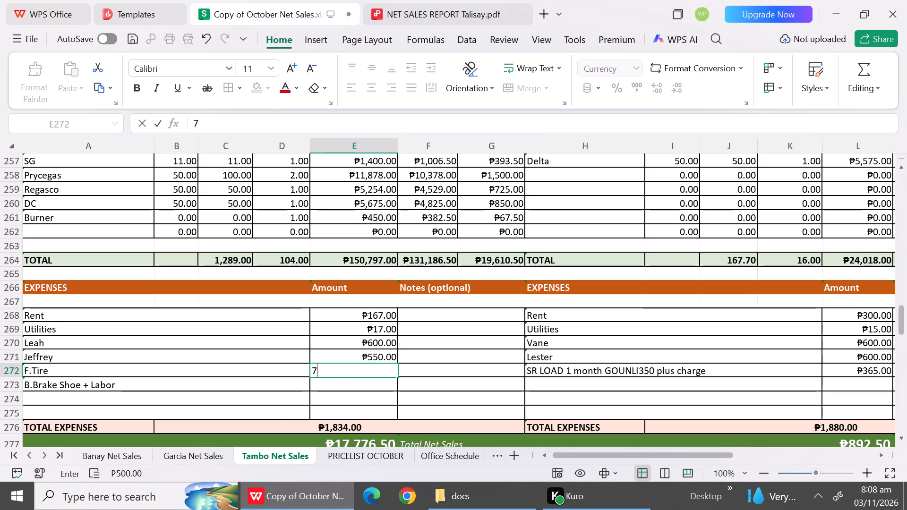
key(BackSpace)
text(57)
key(o)
key(BackSpace)
key(0)
key(Down)
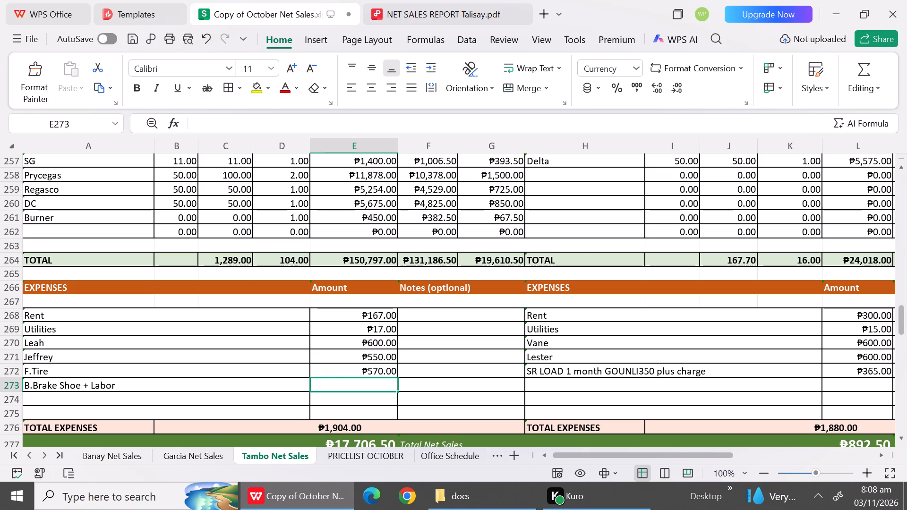
text(25)
key(0)
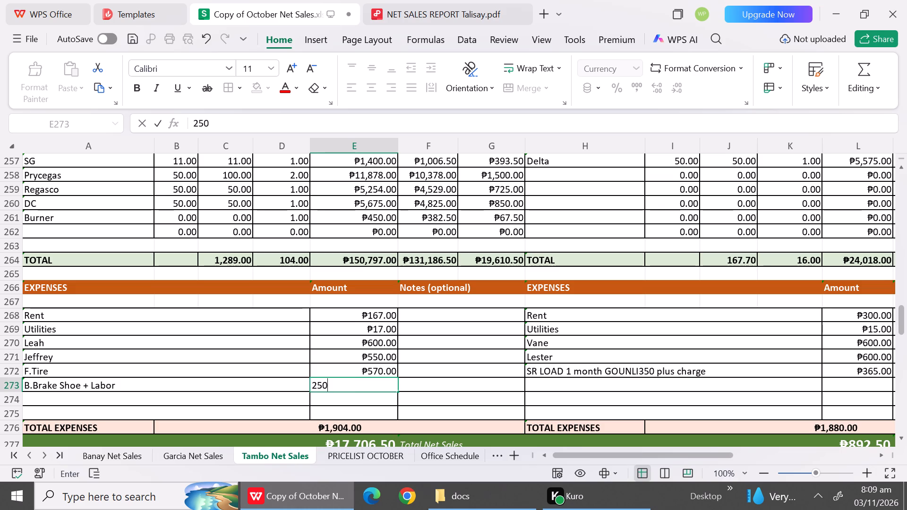
Change the B.Brake Shoe + Labor expense name in the October 9 report to F.Brake Shoe and B.Brake Shoe + Labor.
double_click(86, 386)
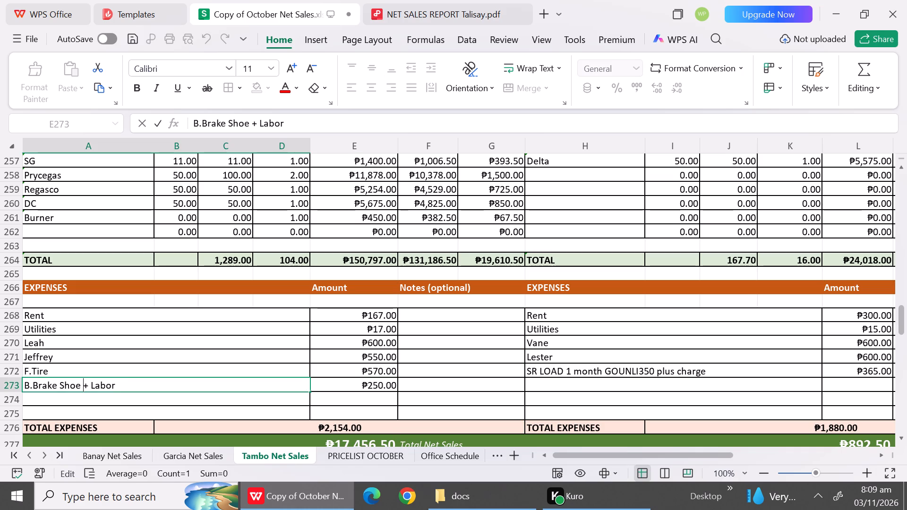
click(28, 383)
key(BackSpace)
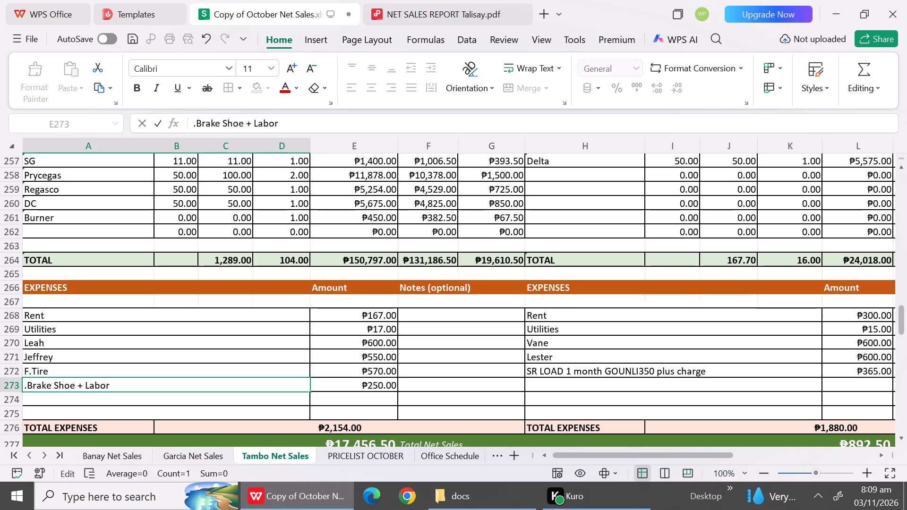
key(shift+f)
click(81, 383)
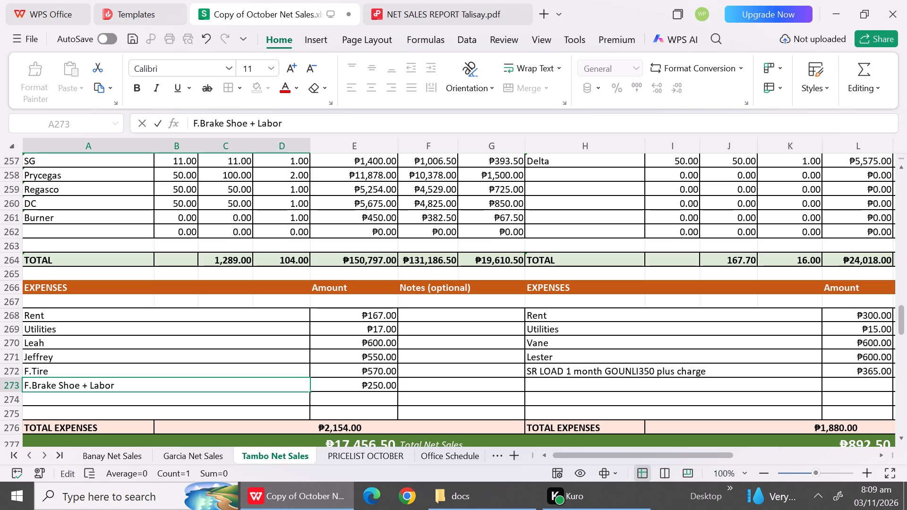
text(and)
key(space)
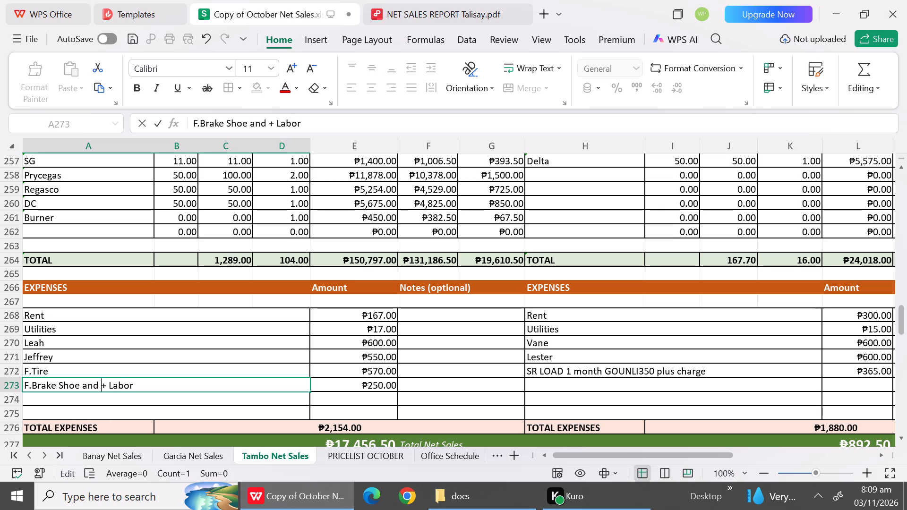
key(shift+n)
key(BackSpace)
text(B.)
text(Bra)
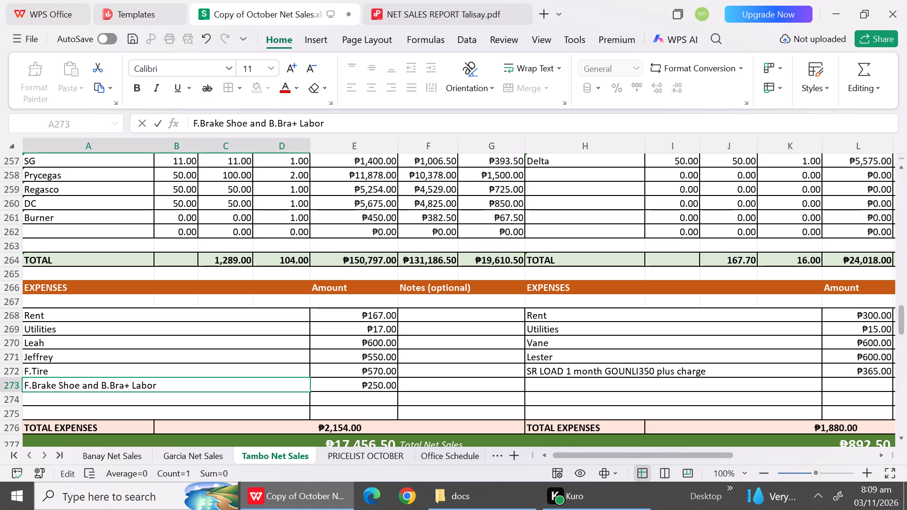
text(ke Shoe)
key(space)
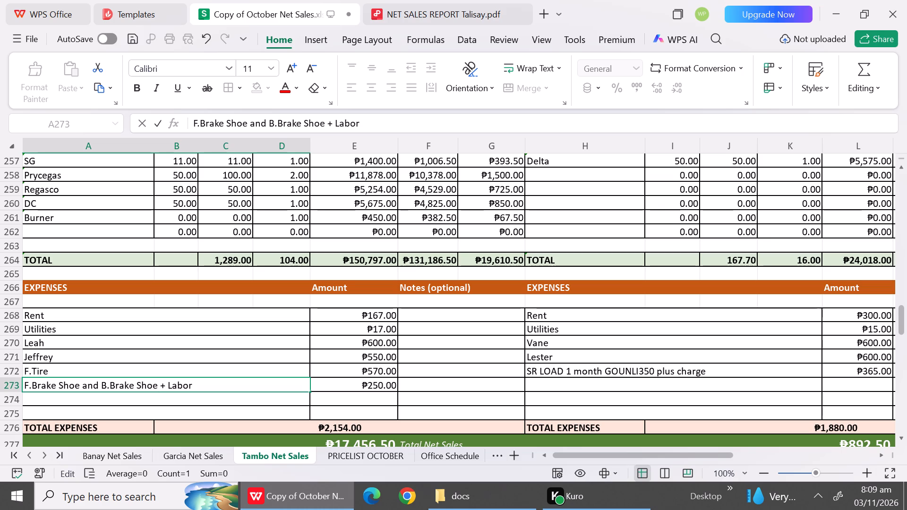
key(Right)
Set the amount of the F.Brake Shoe and B.Brake Shoe + Labor expense to 600.
click(389, 386)
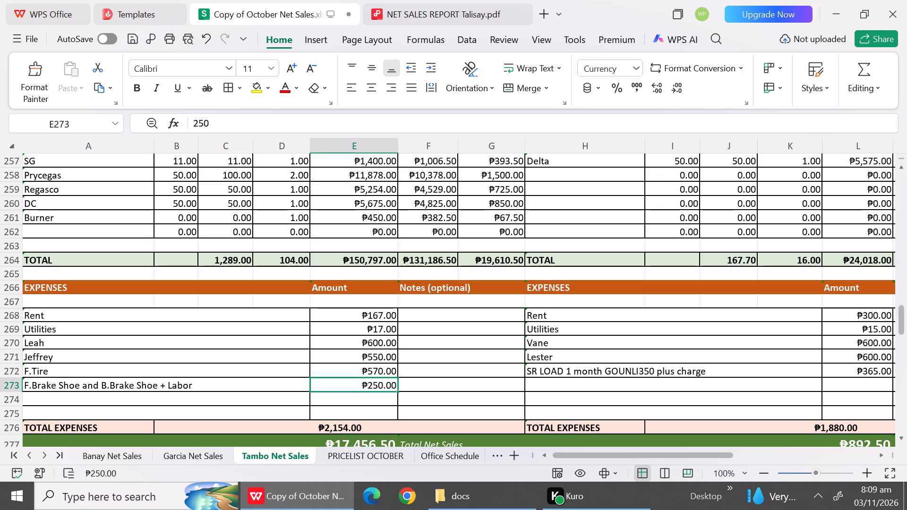
text(600)
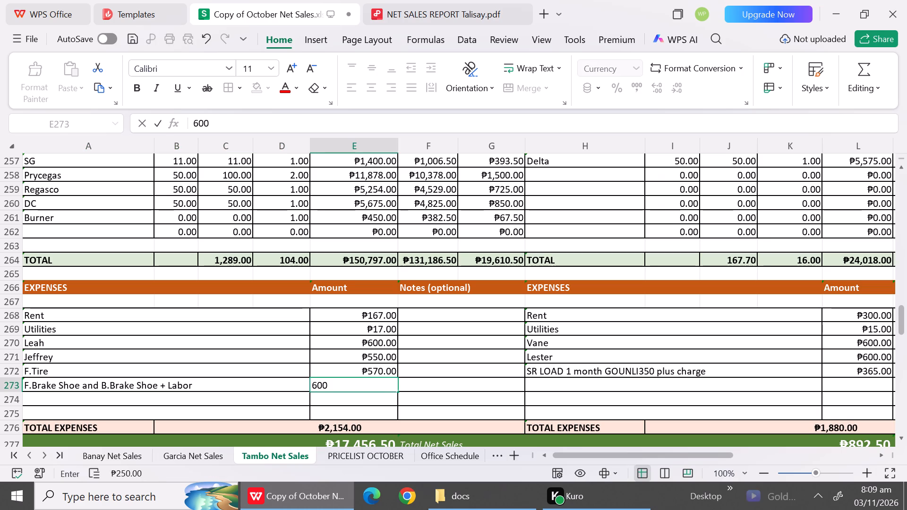
Add a Diesel expense with an amount of 1000 in the row below the brake shoe expense.
click(254, 399)
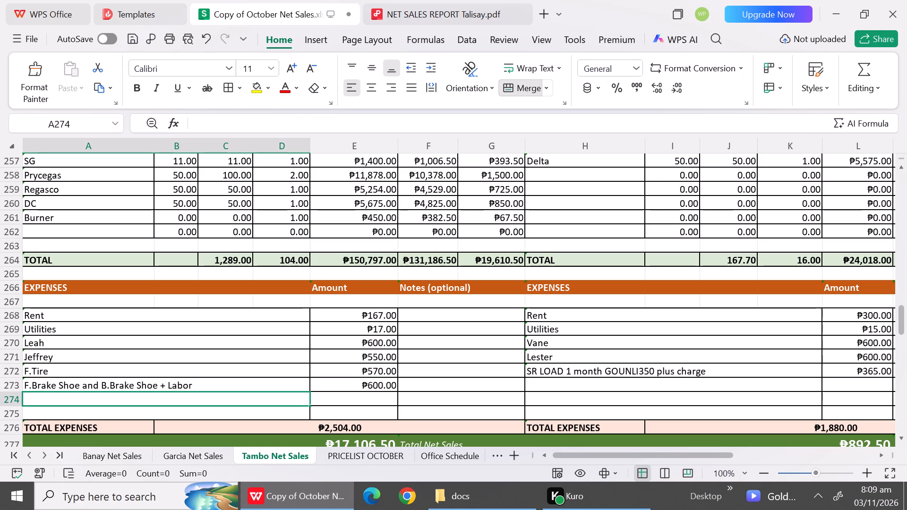
key(shift+f)
key(BackSpace)
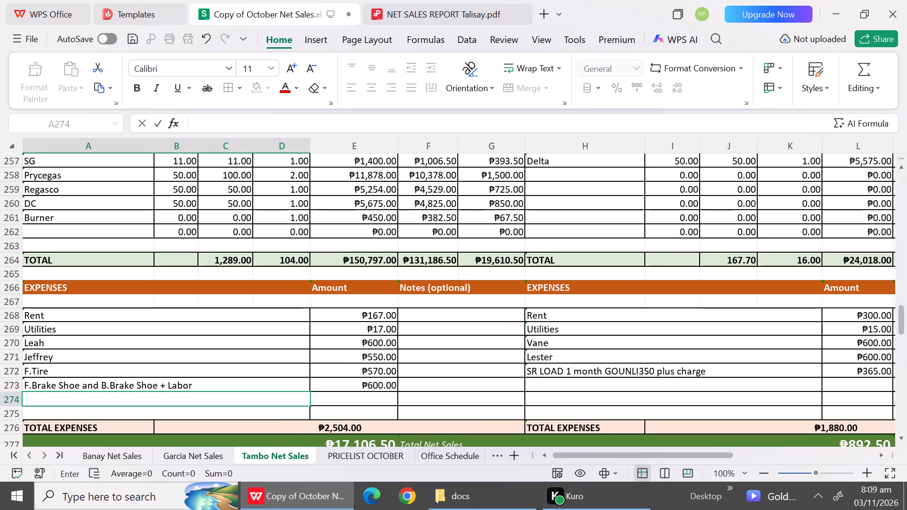
text(Die)
text(sel)
key(space)
key(Right)
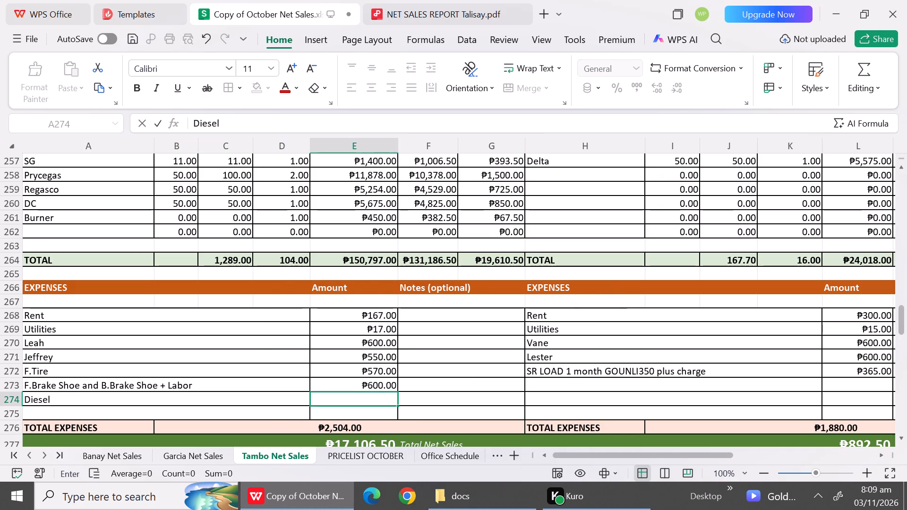
text(1000)
Add a Sampaguita Kolong Fuel expense with an amount of 550 in the row below Diesel.
click(193, 419)
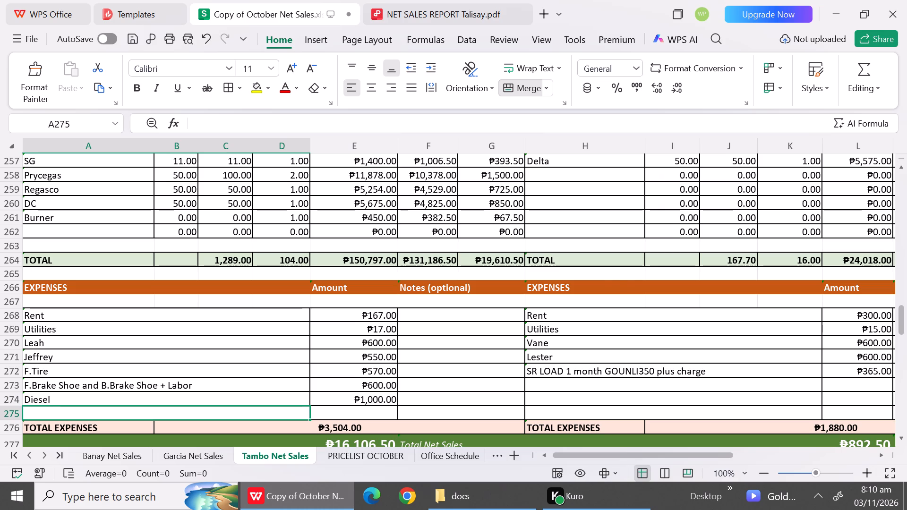
text(Sa)
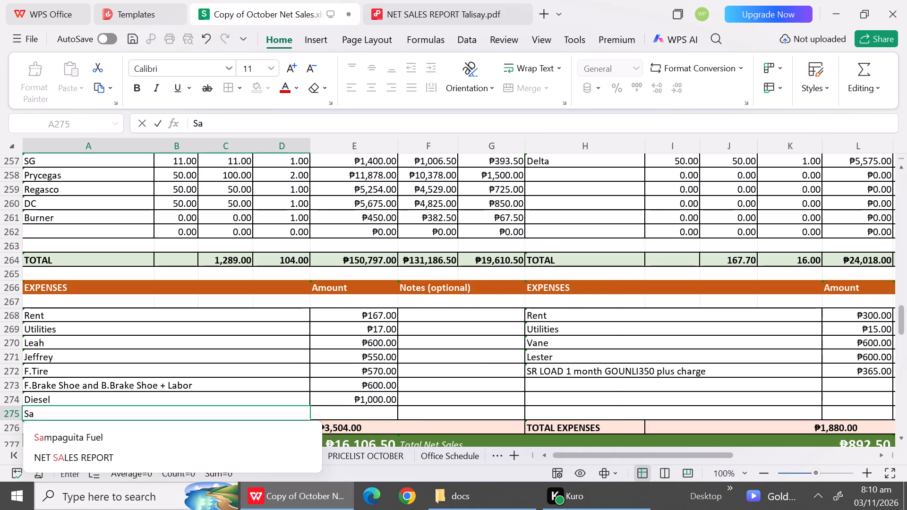
click(167, 435)
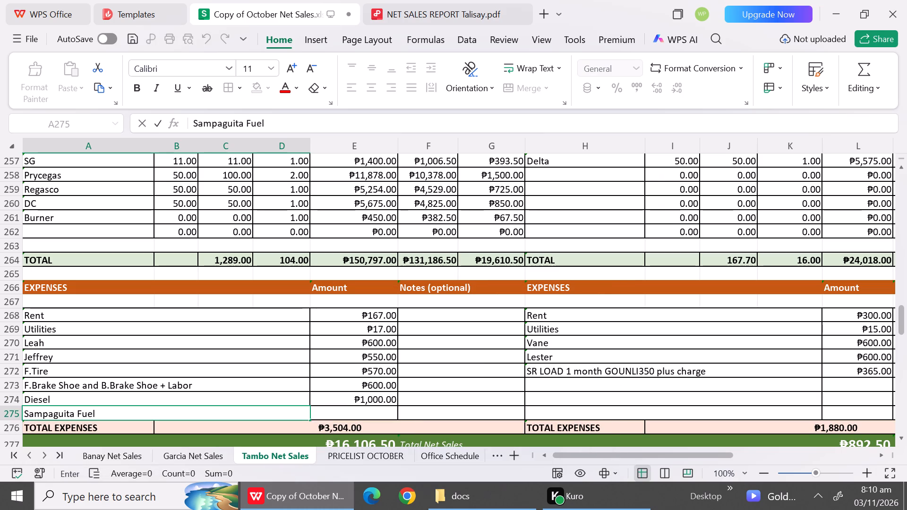
click(78, 413)
text(Kolong)
key(space)
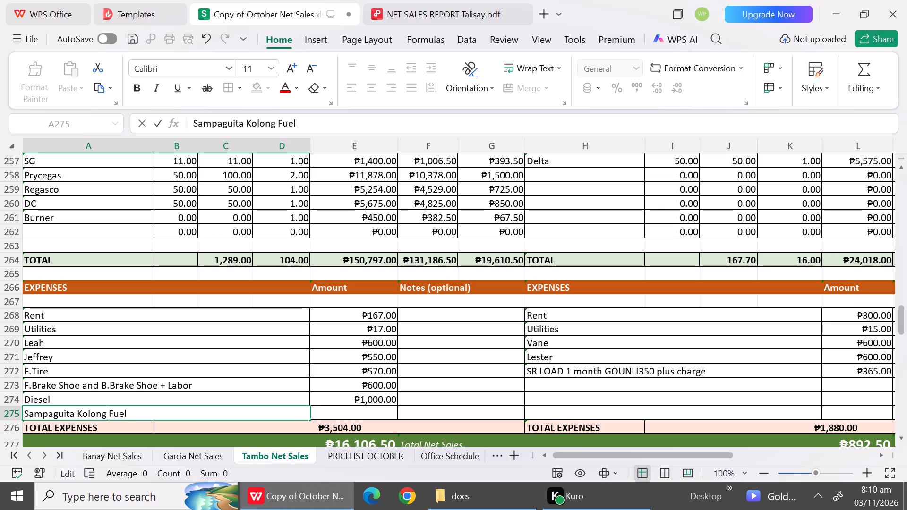
click(372, 416)
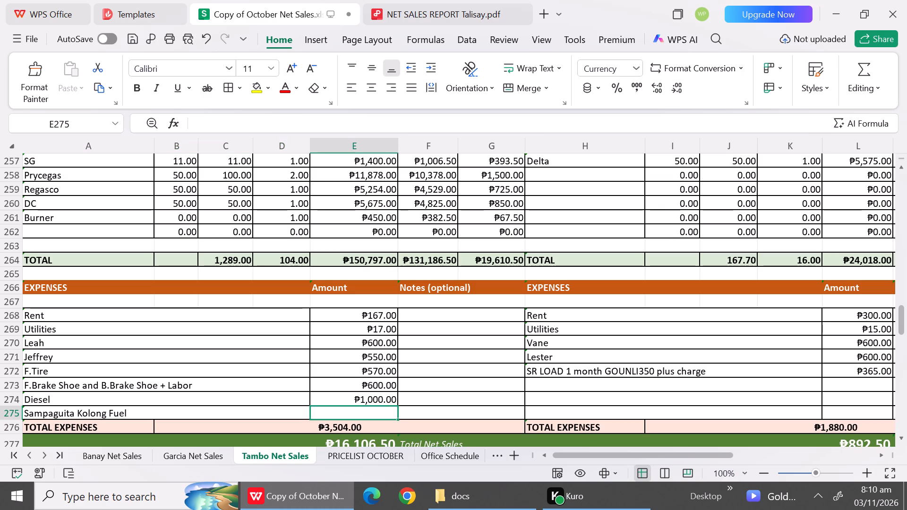
text(550)
click(274, 382)
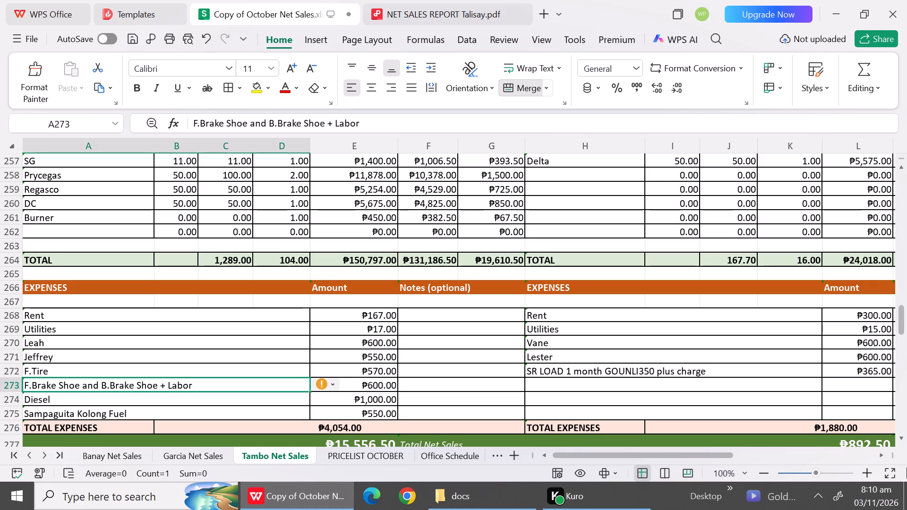
Enter Regasco as the description of the 2.70 kg row in the October 10, 2026 net sales report.
triple_click(904, 437)
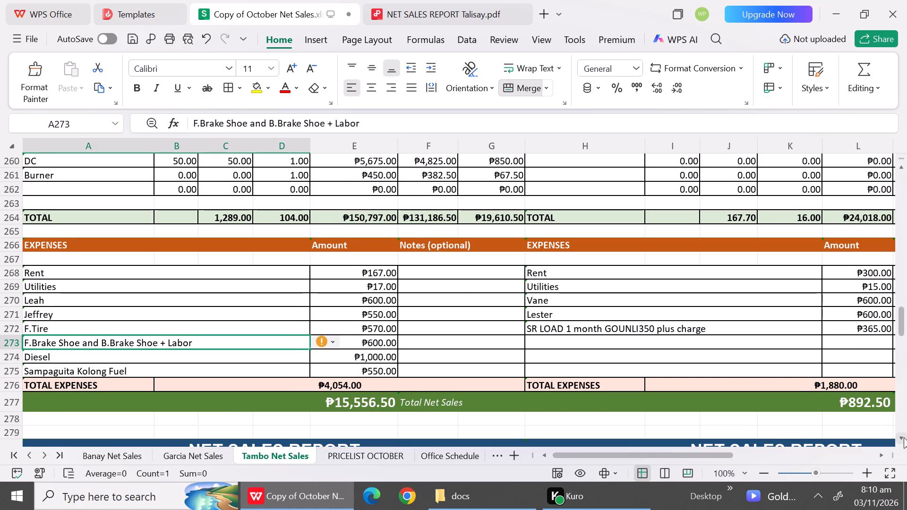
triple_click(904, 437)
triple_click(904, 437)
triple_click(904, 437)
double_click(904, 437)
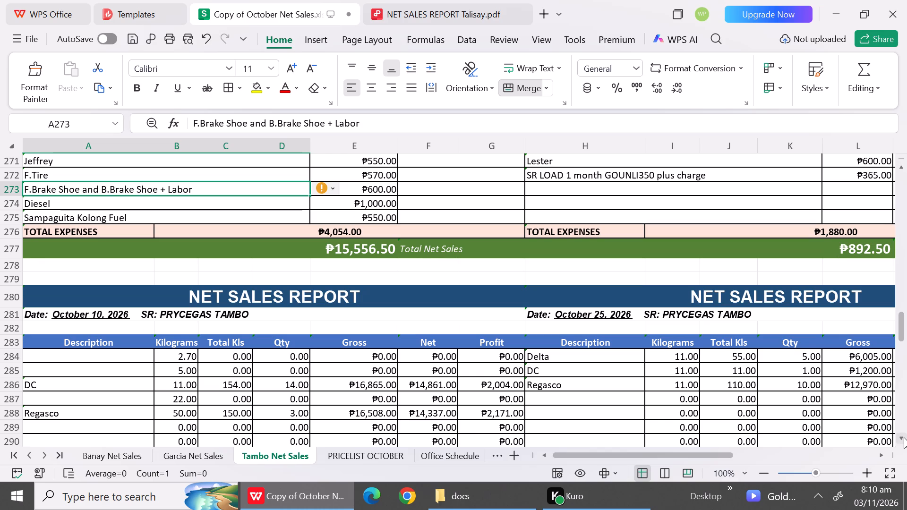
triple_click(904, 439)
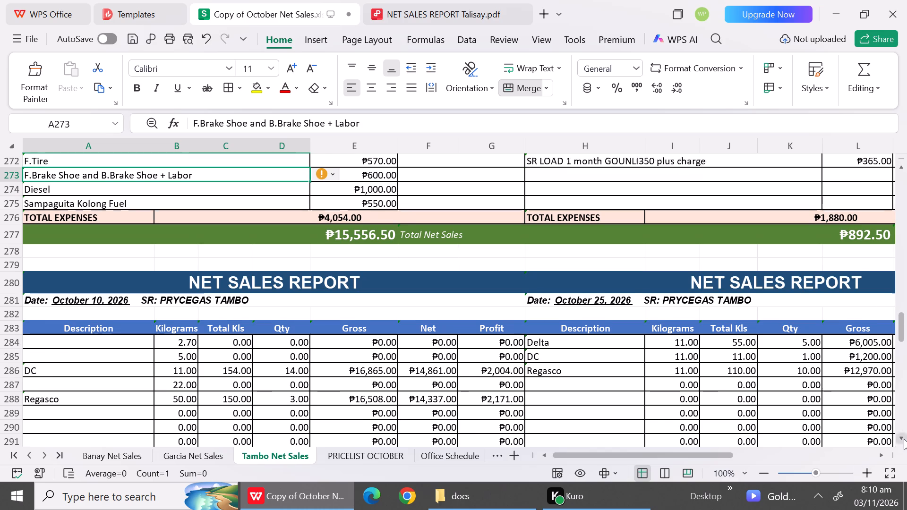
click(904, 439)
click(904, 439)
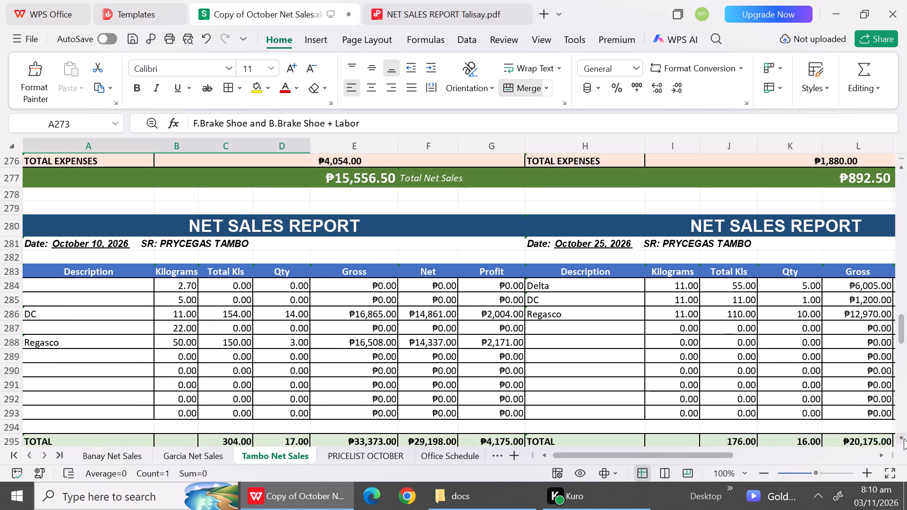
click(82, 288)
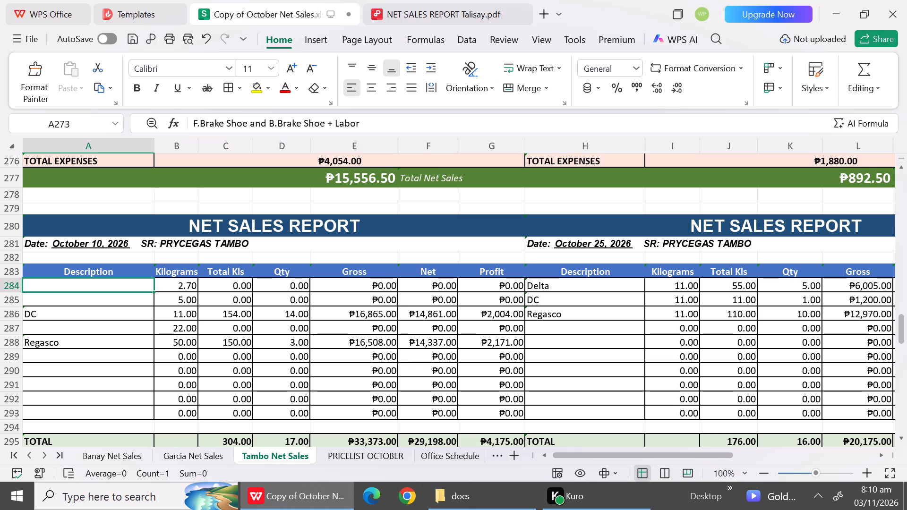
text(Re)
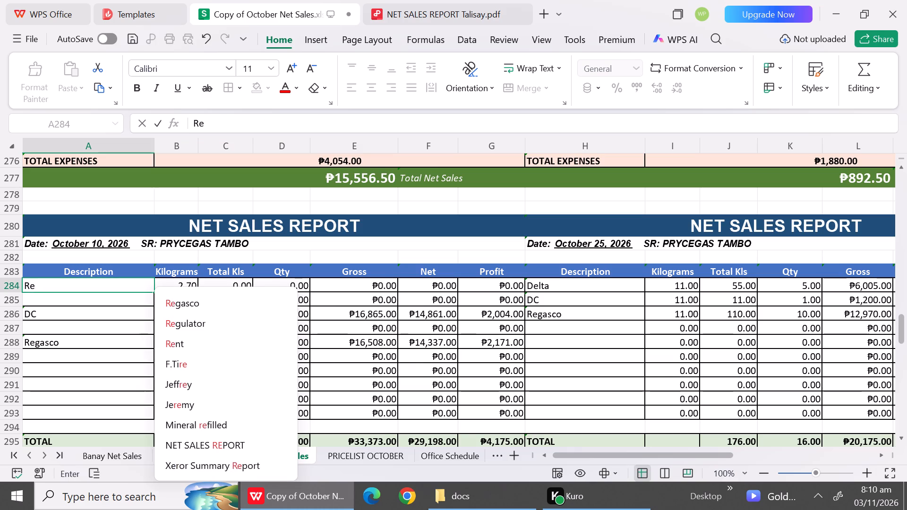
key(g)
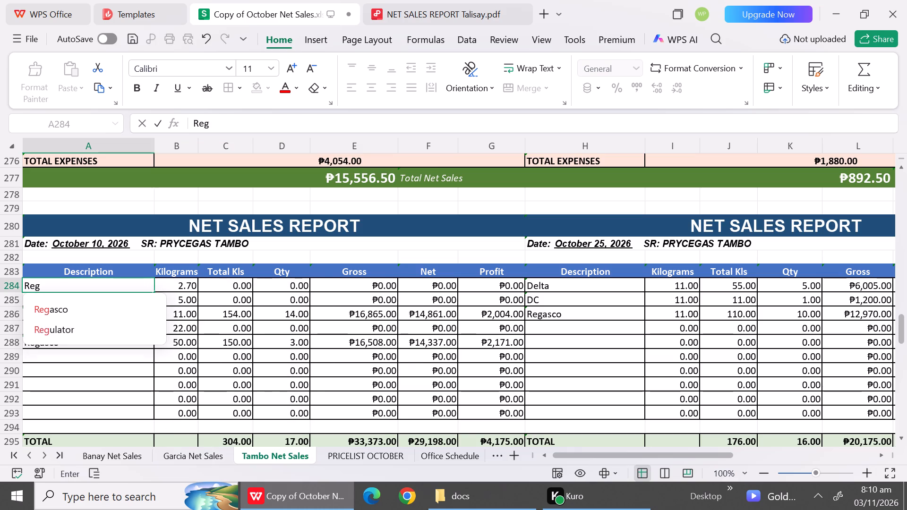
key(Return)
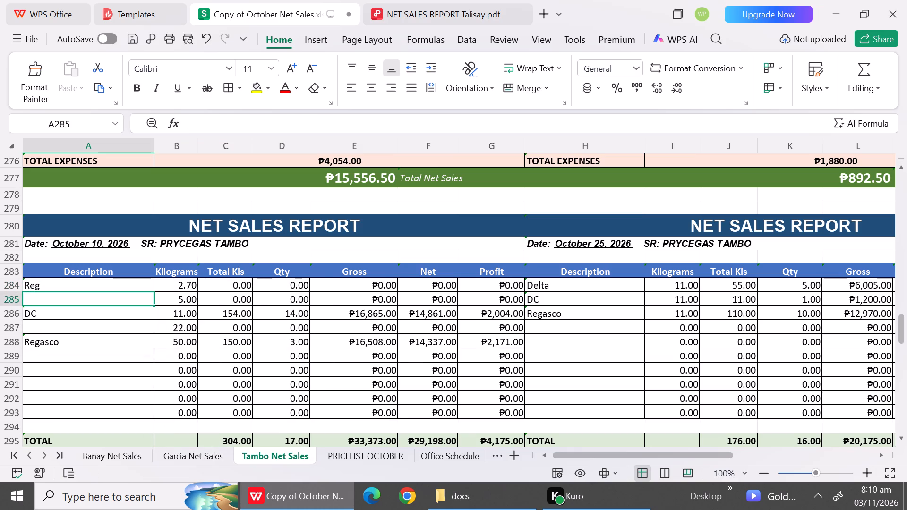
click(82, 288)
double_click(82, 288)
key(a)
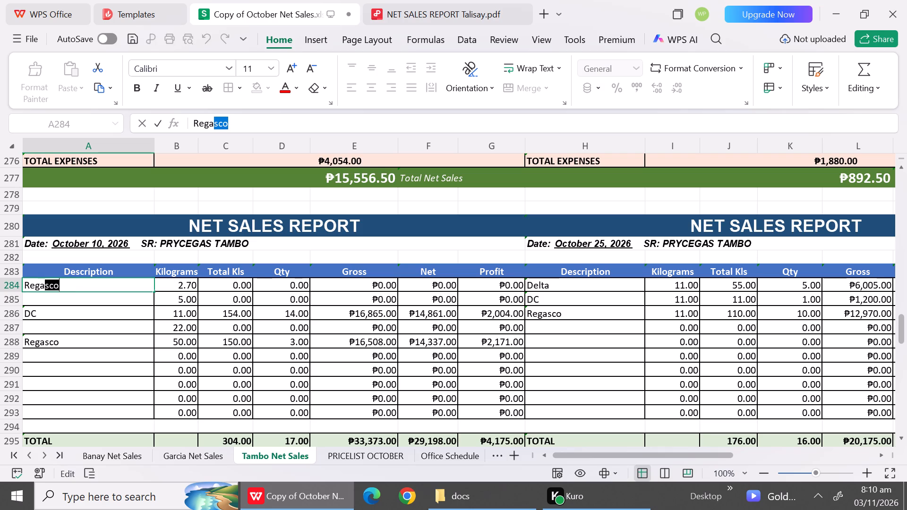
key(Down)
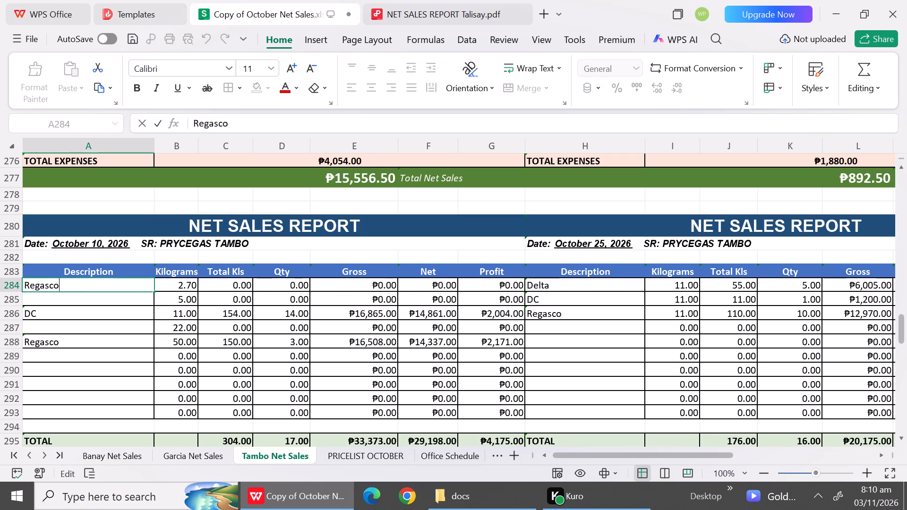
Set the 2.70 kg Regasco row's quantity to 1 and its gross to 415.
click(297, 286)
key(1)
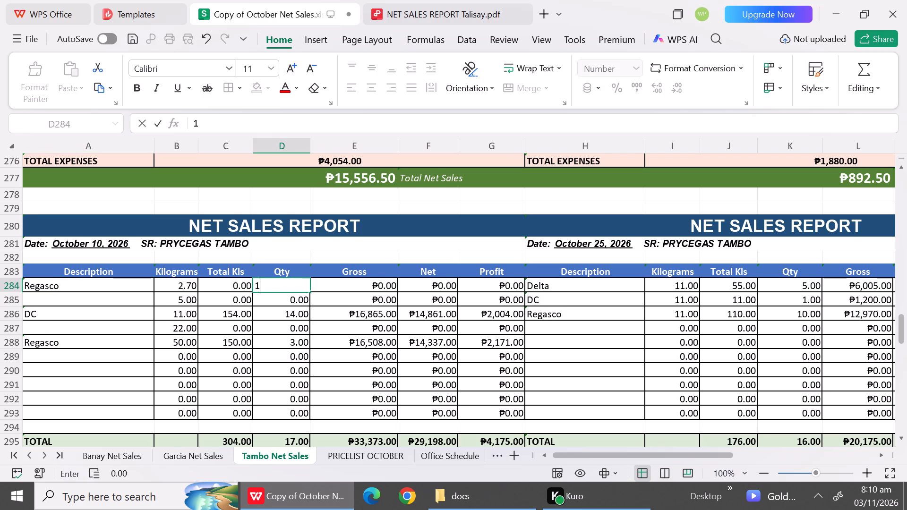
click(351, 283)
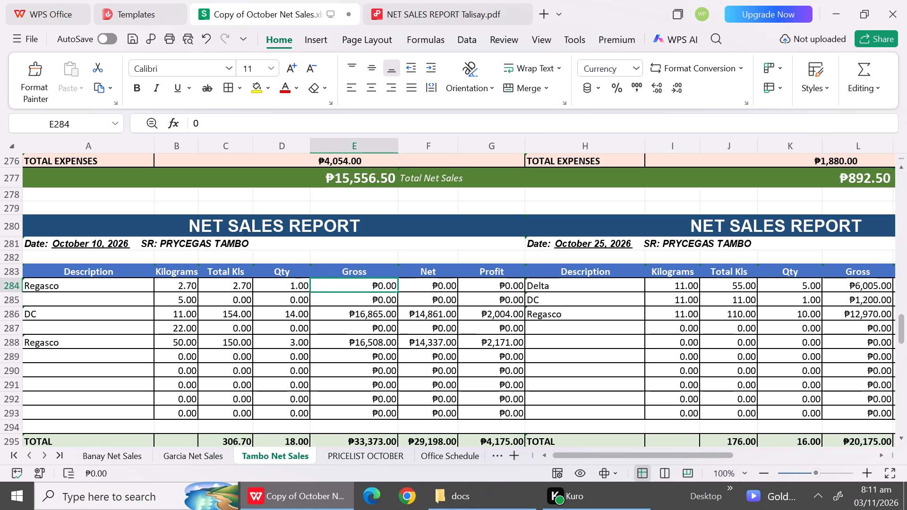
text(416)
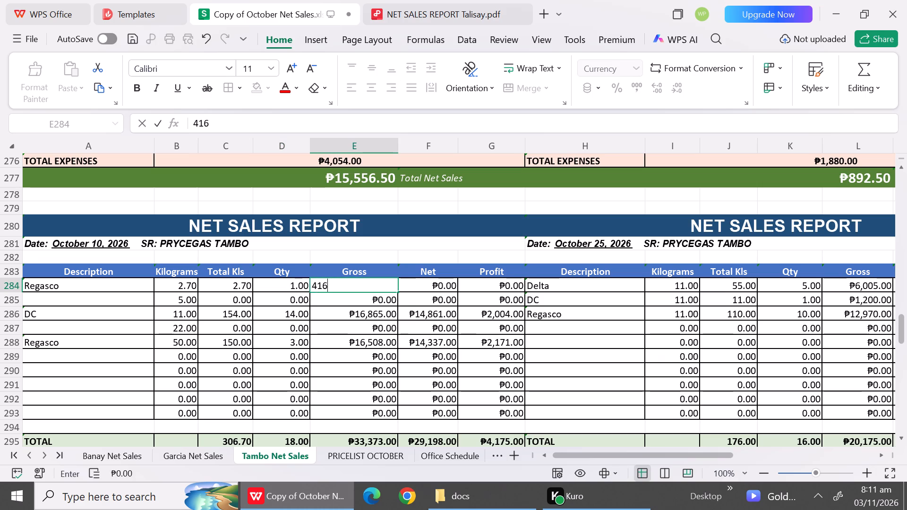
key(BackSpace)
key(5)
click(360, 314)
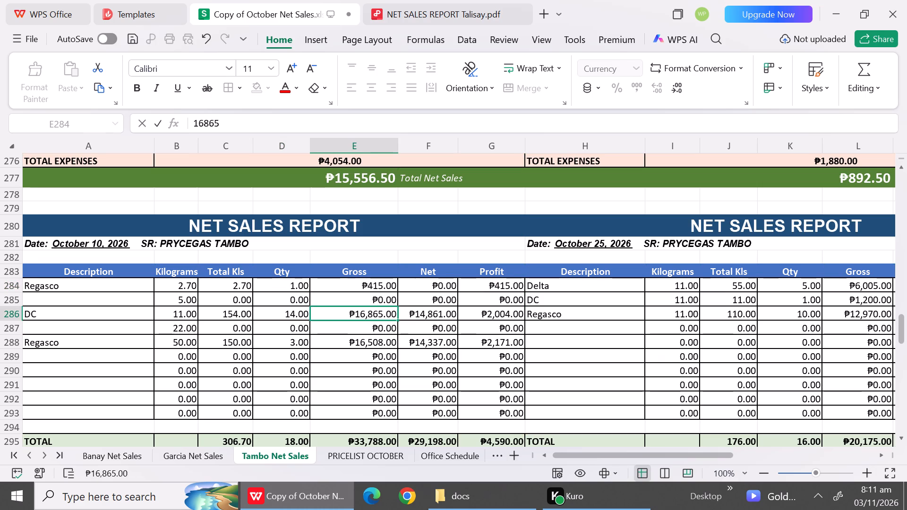
Open the Office Schedule sheet and select the blank cell E1 in the row of October 1.
click(378, 457)
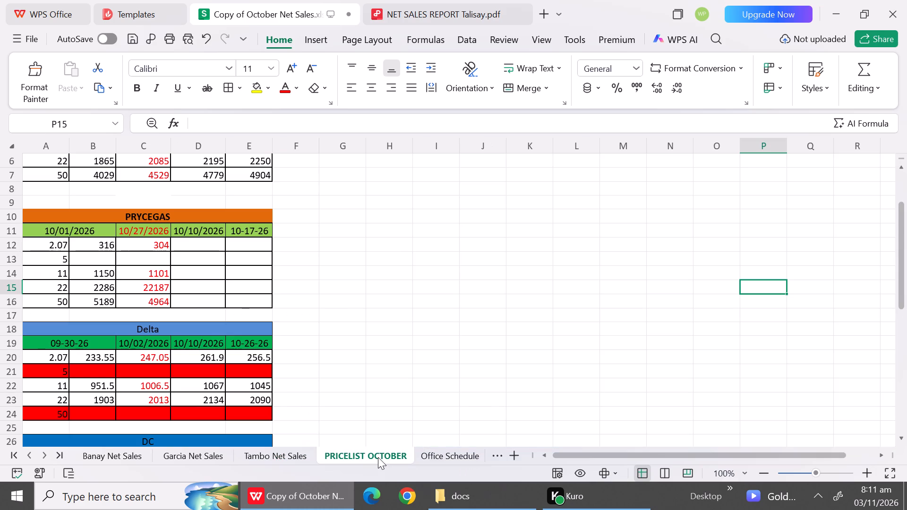
click(436, 456)
click(436, 456)
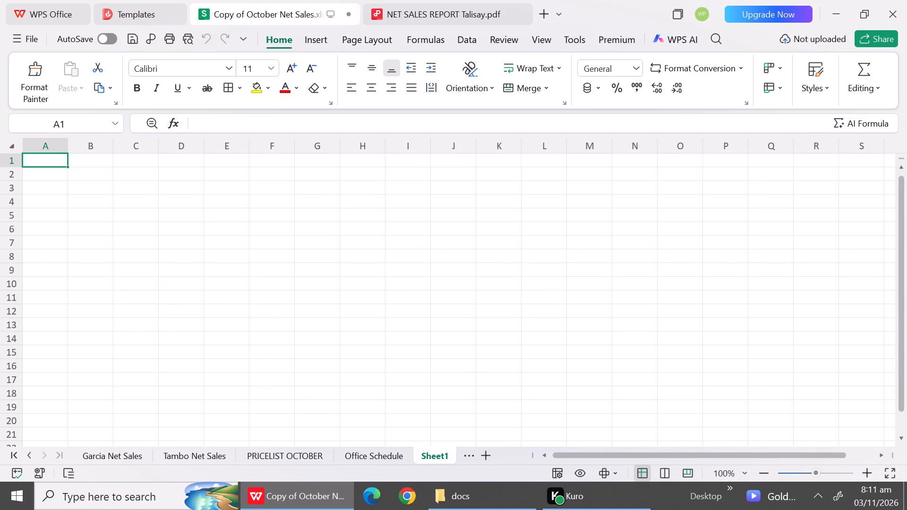
click(385, 451)
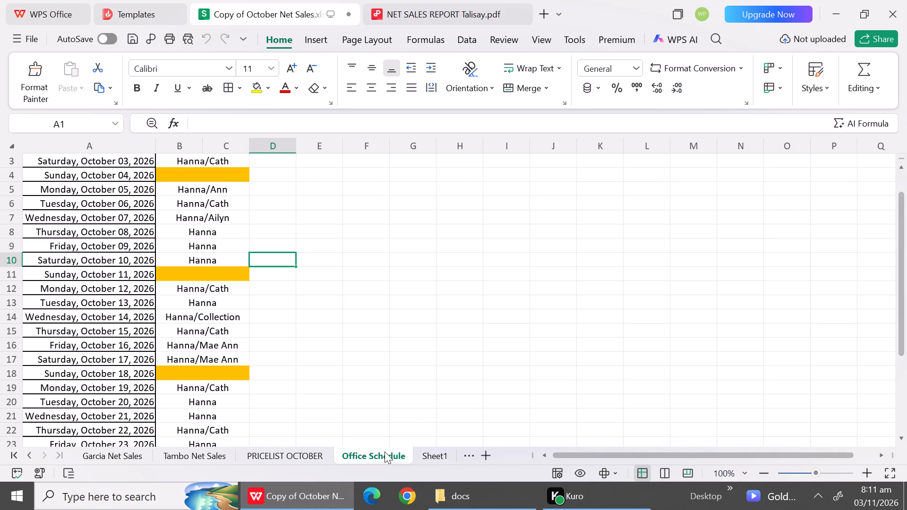
click(377, 213)
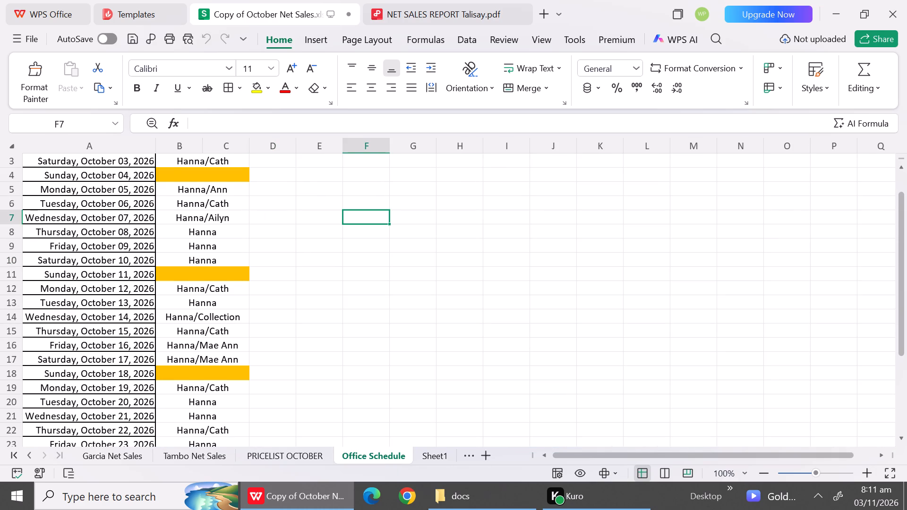
click(107, 167)
triple_click(899, 178)
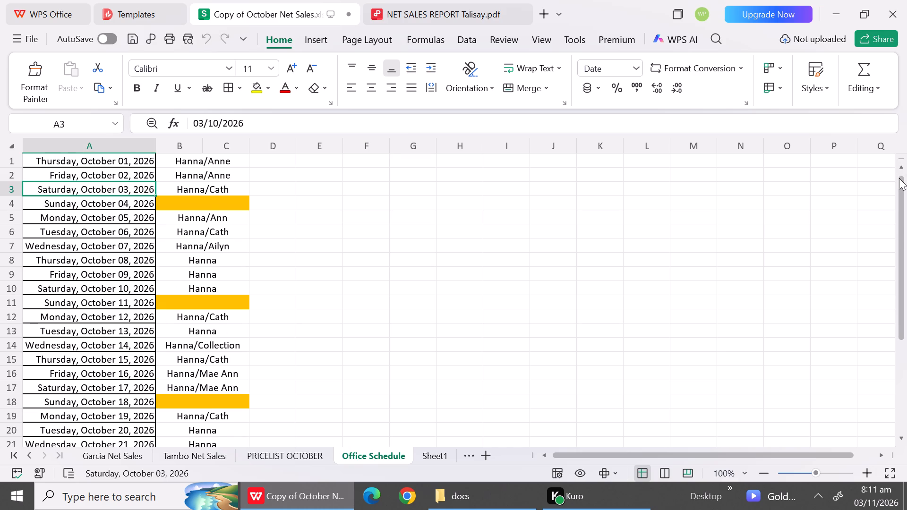
double_click(899, 178)
click(319, 161)
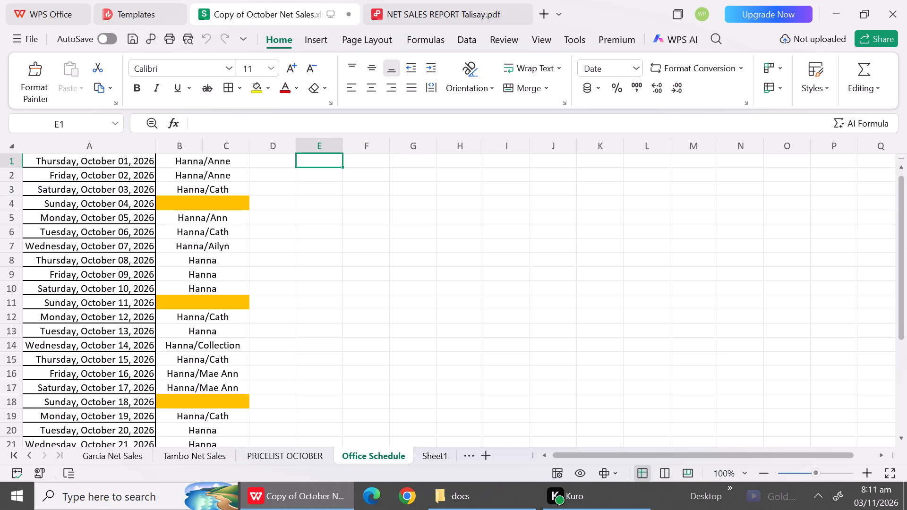
right_click(319, 161)
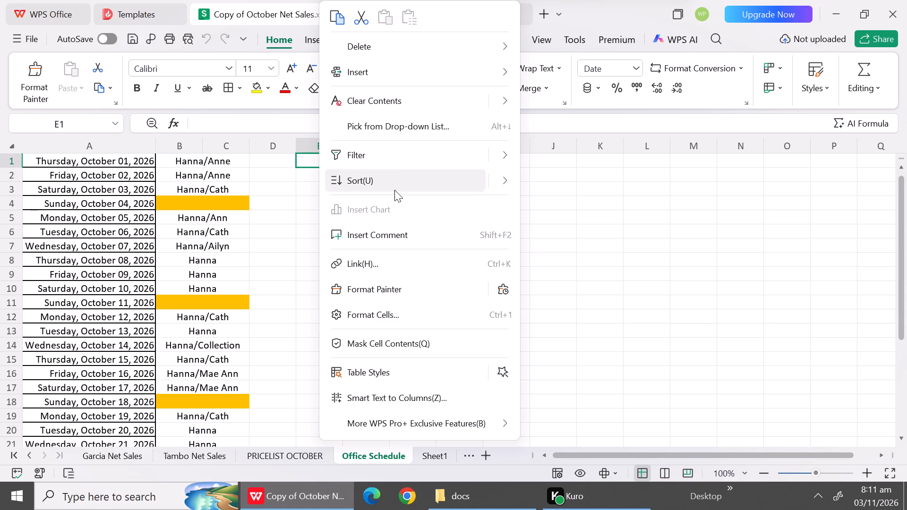
drag(639, 240, 346, 169)
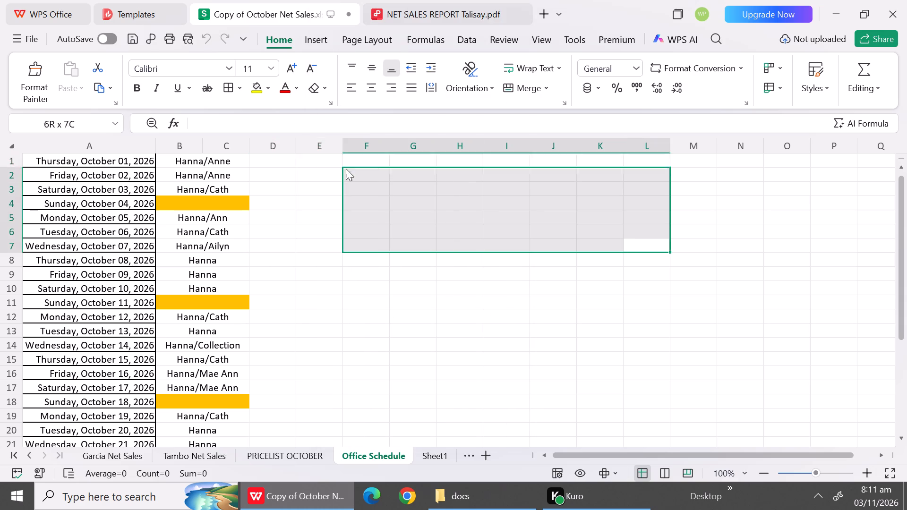
drag(346, 169, 330, 152)
click(330, 152)
click(325, 157)
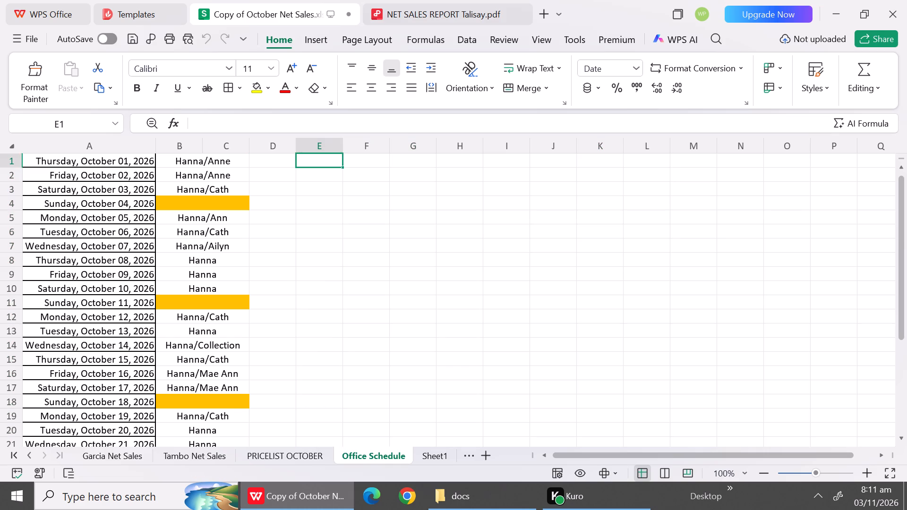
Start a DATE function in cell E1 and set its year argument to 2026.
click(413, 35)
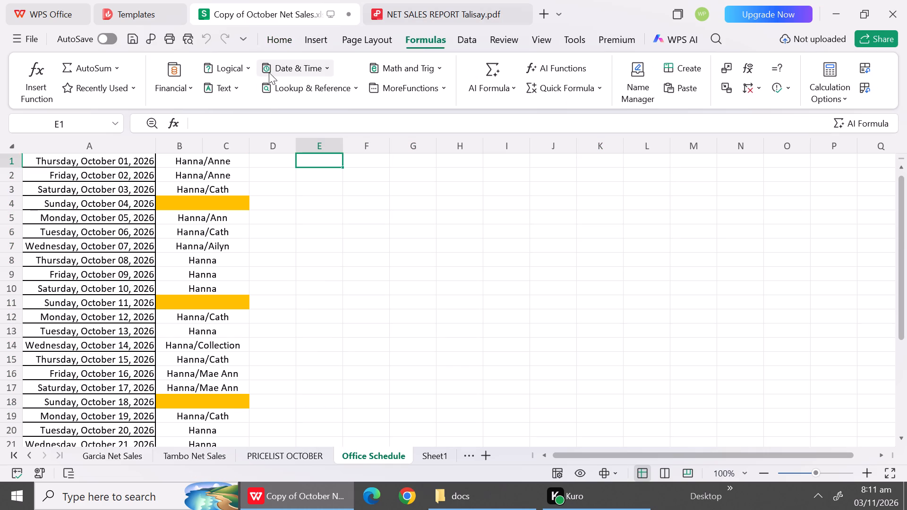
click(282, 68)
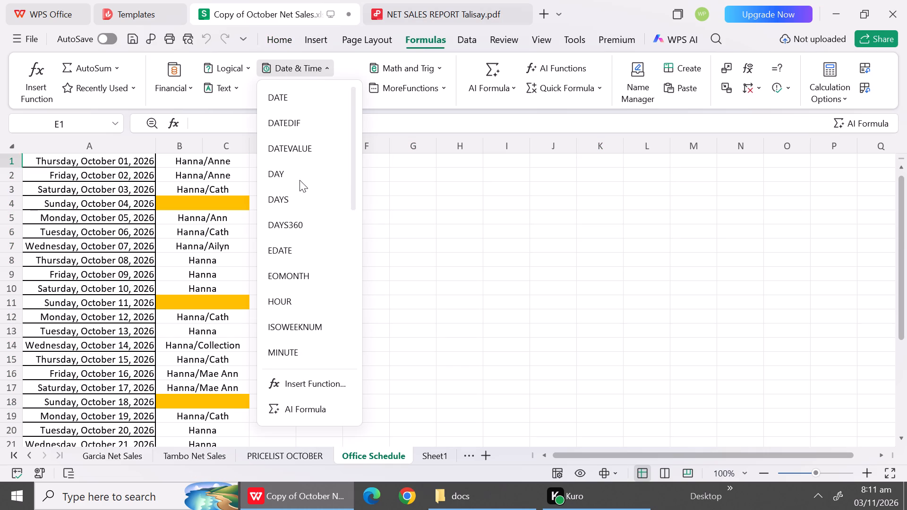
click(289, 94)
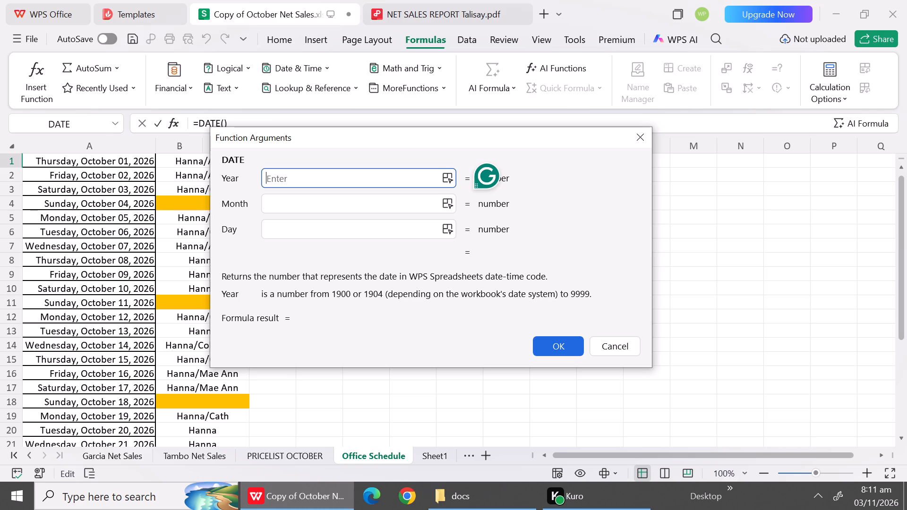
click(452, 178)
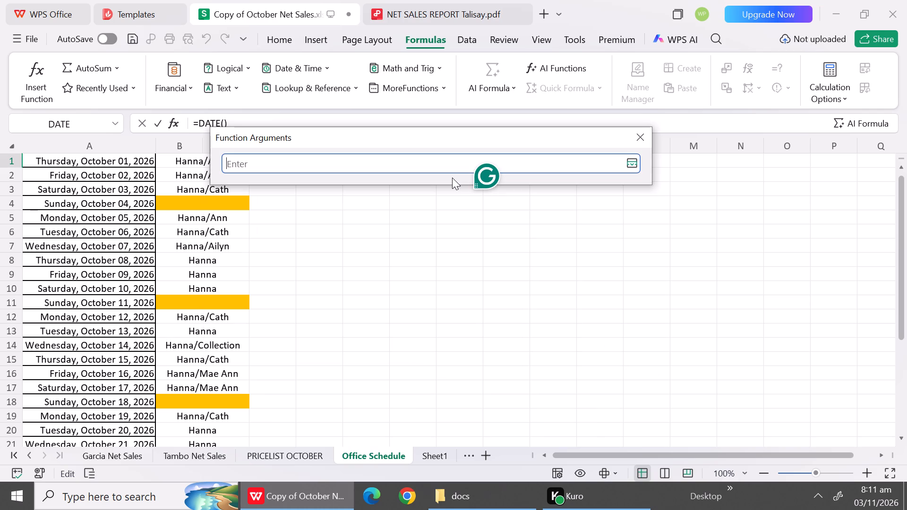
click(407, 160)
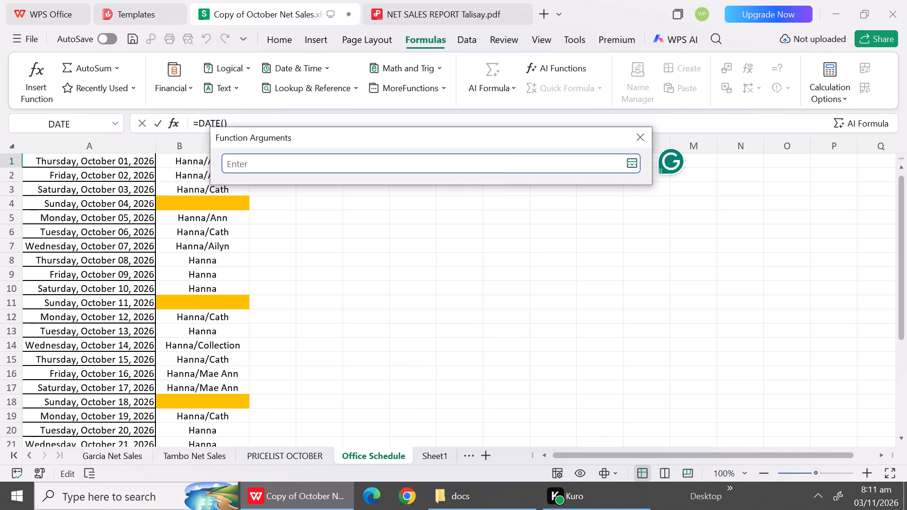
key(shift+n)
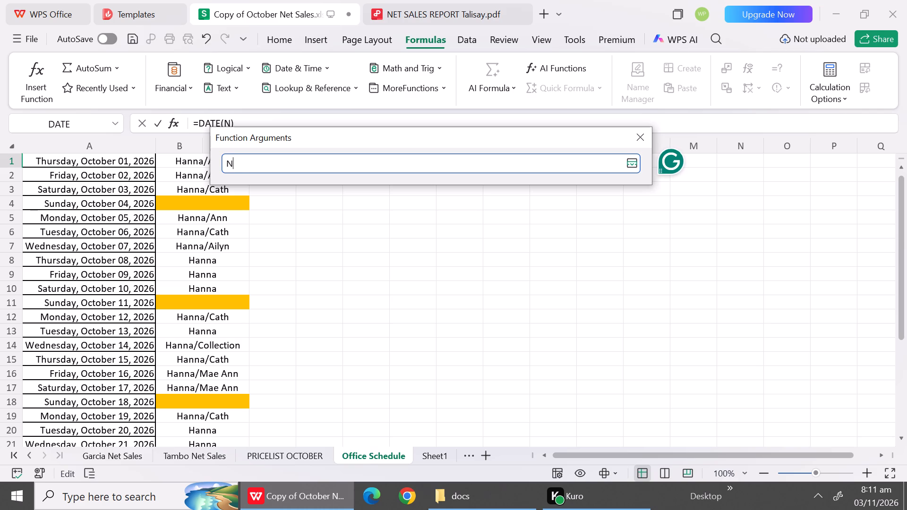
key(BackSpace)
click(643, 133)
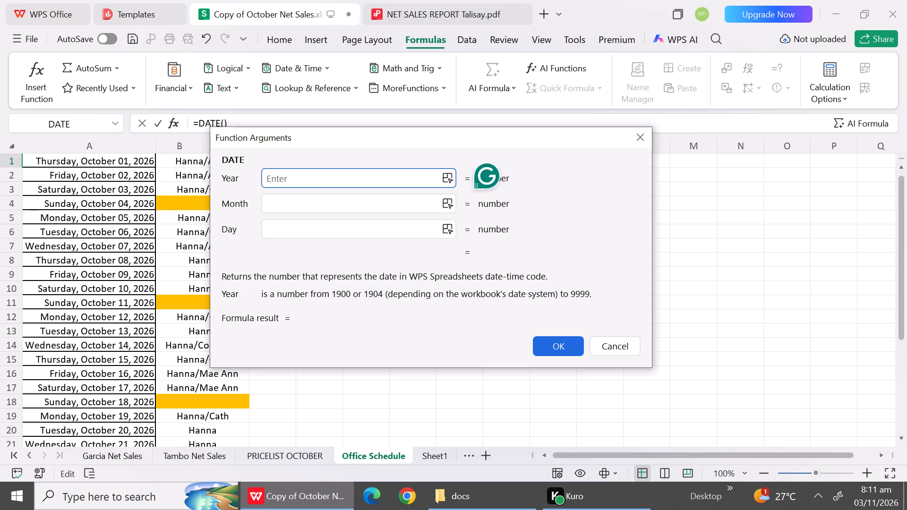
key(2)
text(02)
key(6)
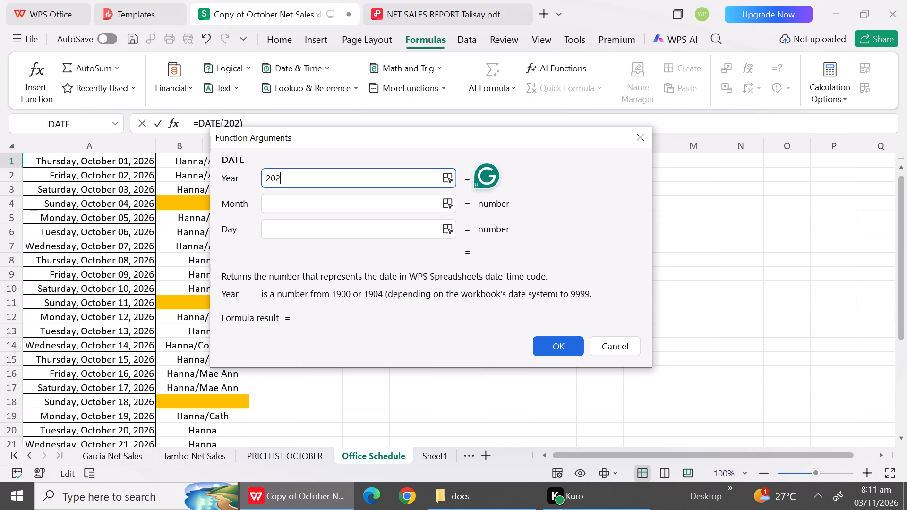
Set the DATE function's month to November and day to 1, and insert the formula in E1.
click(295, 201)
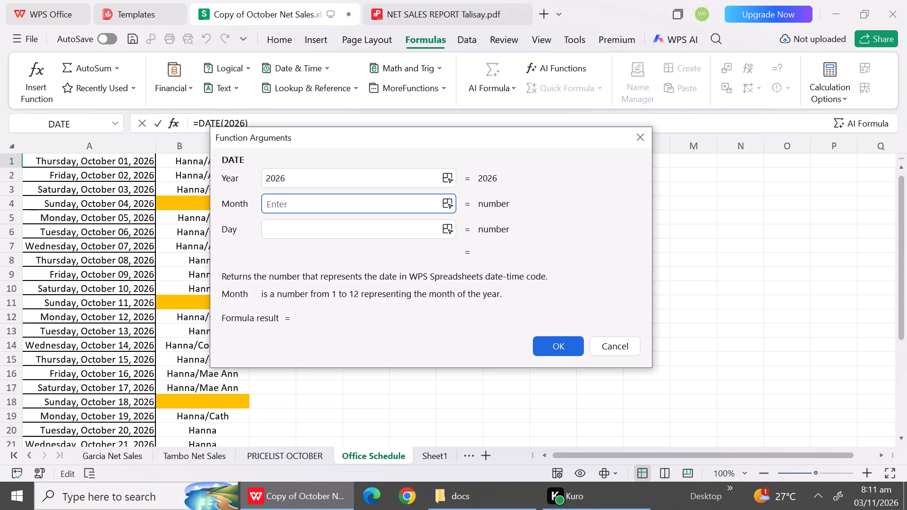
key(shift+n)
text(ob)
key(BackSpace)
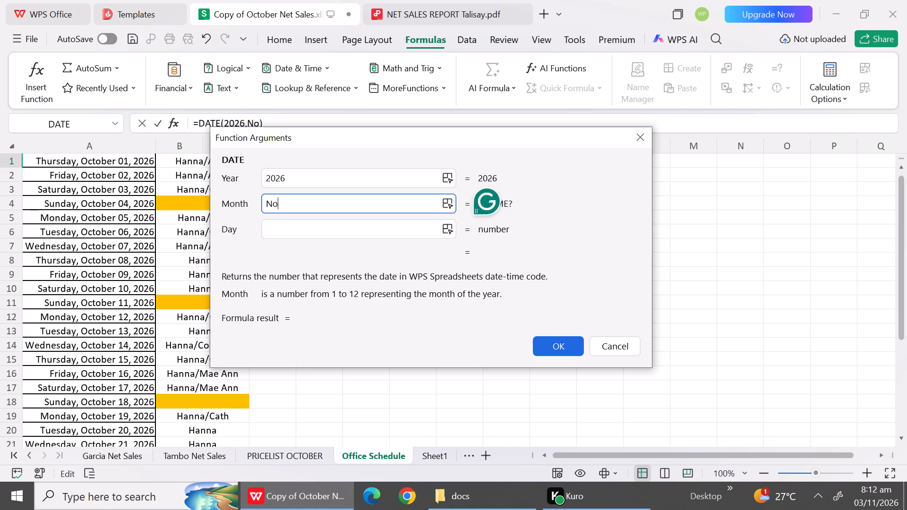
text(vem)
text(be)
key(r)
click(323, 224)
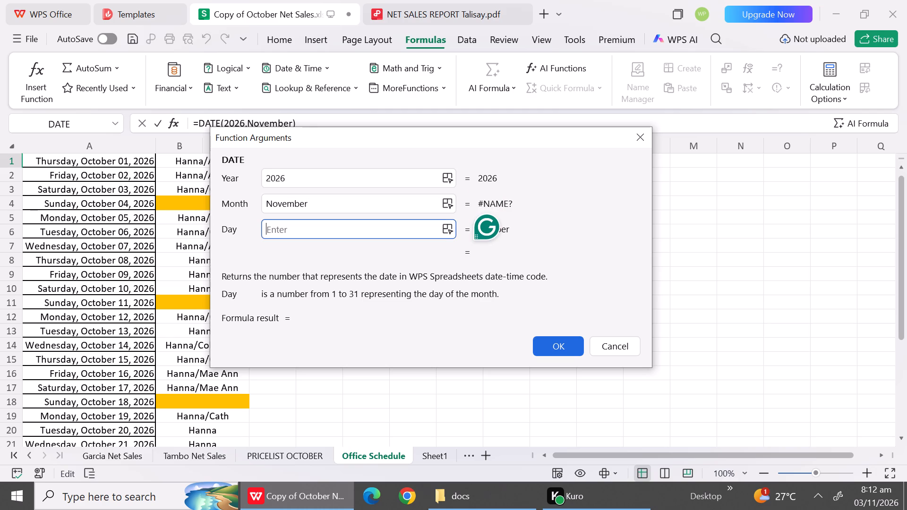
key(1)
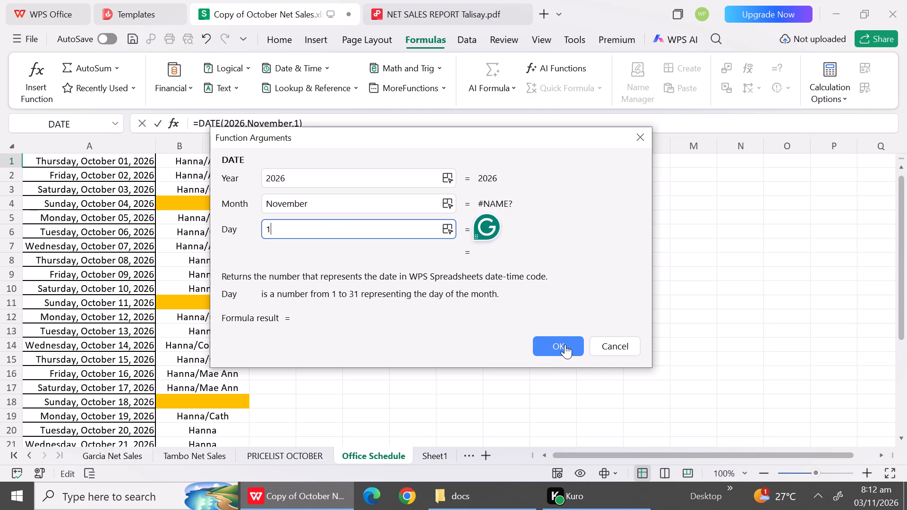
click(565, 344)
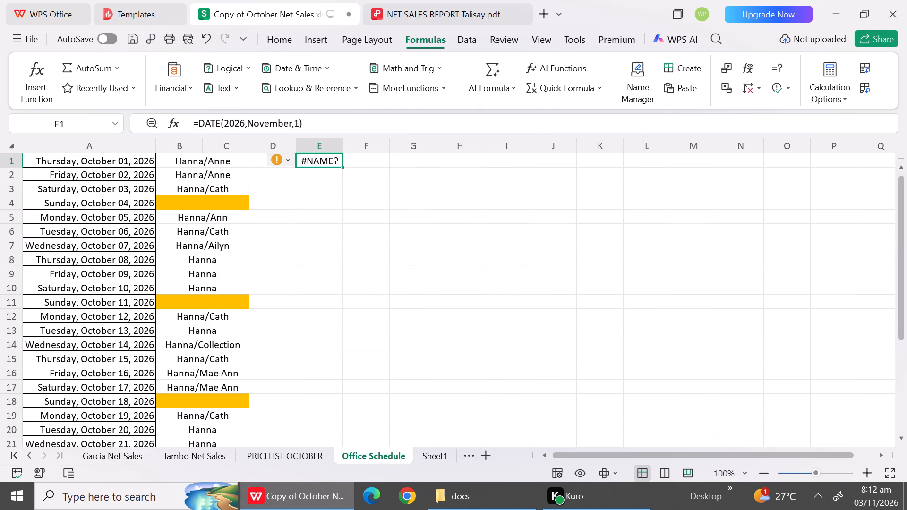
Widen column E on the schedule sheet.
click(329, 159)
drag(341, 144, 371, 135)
Examine the syntax help for the DATE formula in cell E1.
double_click(339, 162)
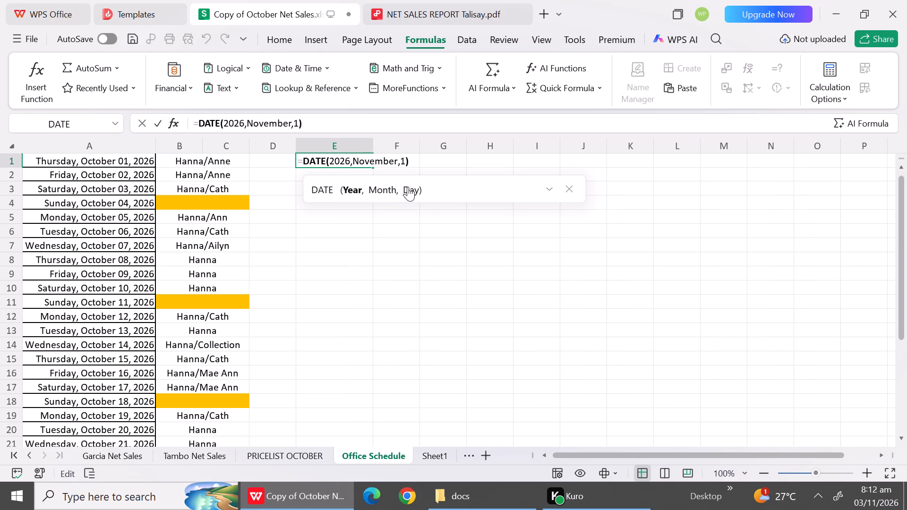
click(549, 190)
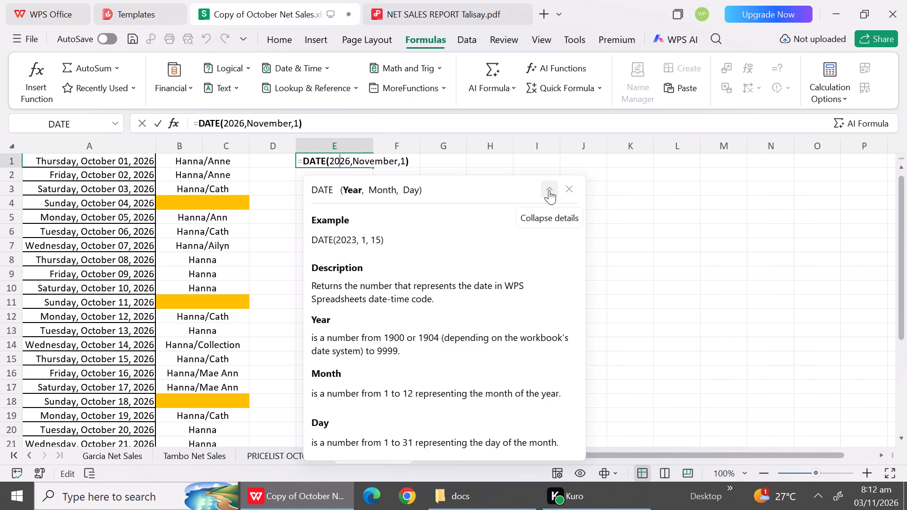
click(365, 230)
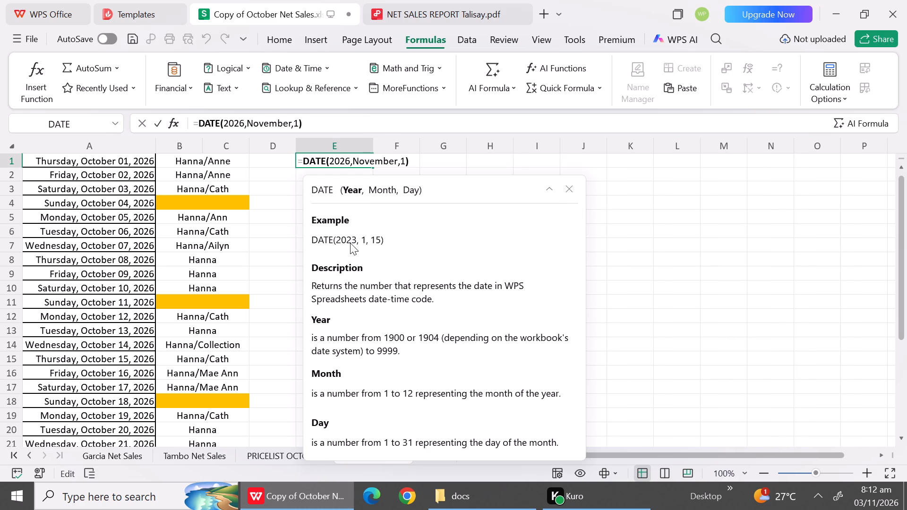
click(350, 243)
click(572, 182)
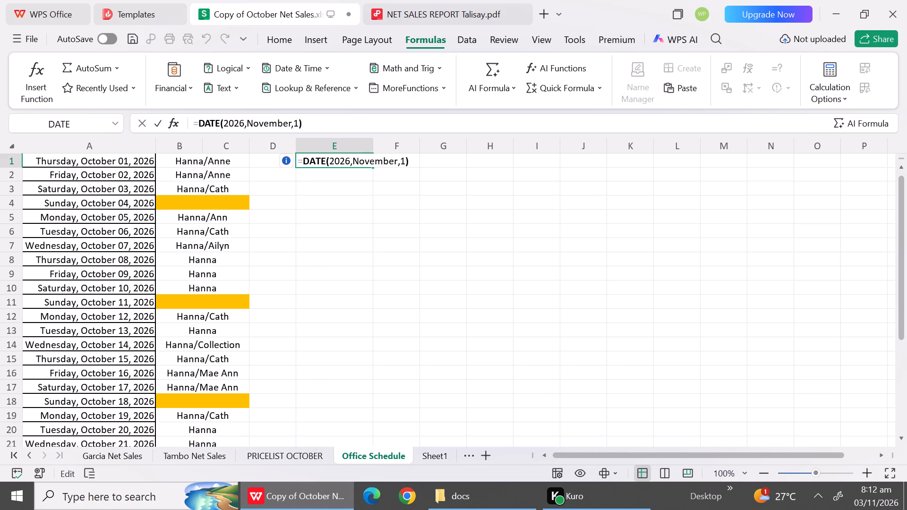
click(364, 203)
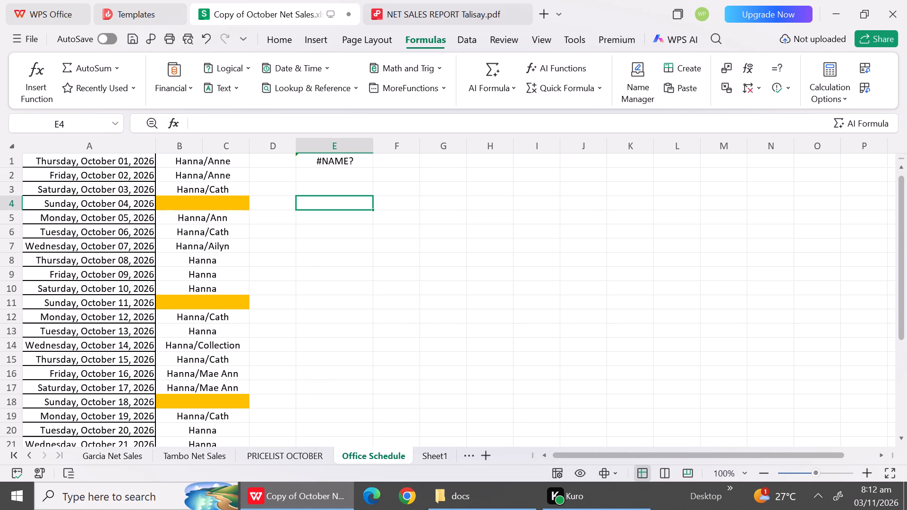
Widen column E further, to nearly the width of the dates column A.
drag(374, 144, 414, 141)
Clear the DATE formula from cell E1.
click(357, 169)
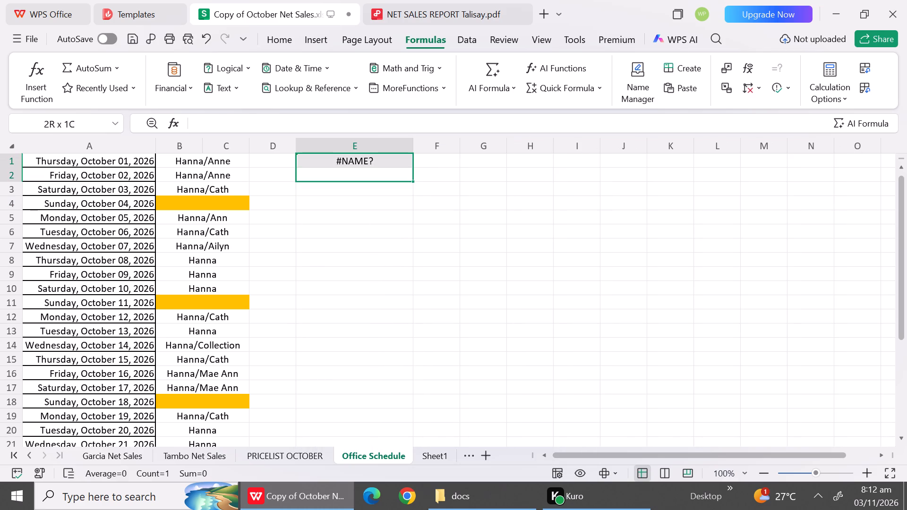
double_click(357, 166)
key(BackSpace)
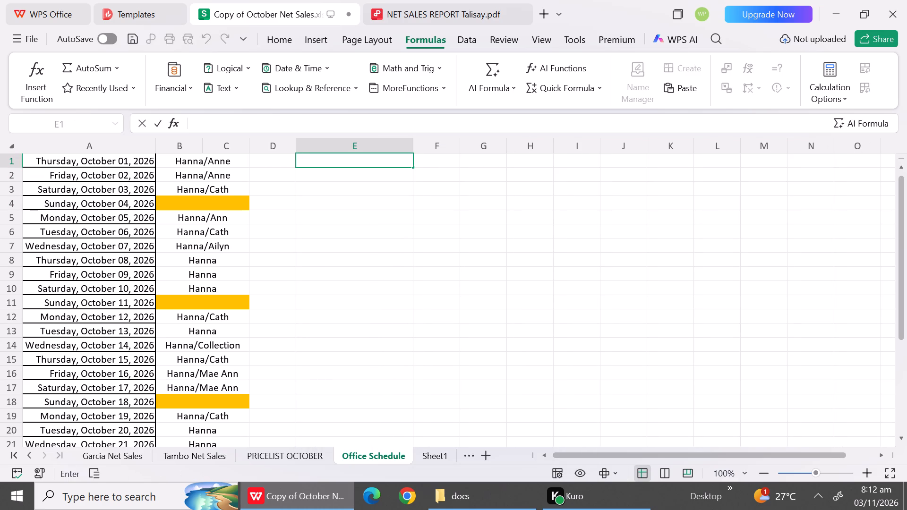
Enter November 1,2026 as plain text in cell E1 and select that cell.
drag(405, 203, 351, 156)
click(351, 156)
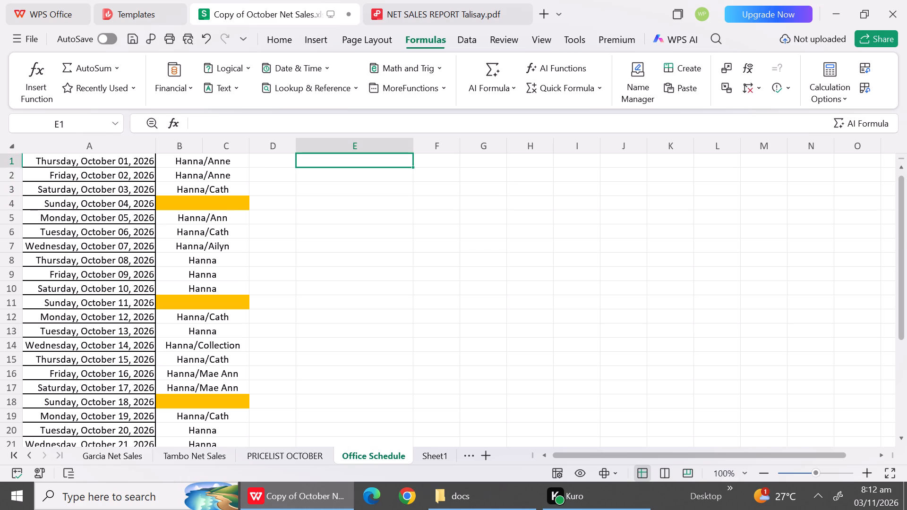
text(November 1,2026)
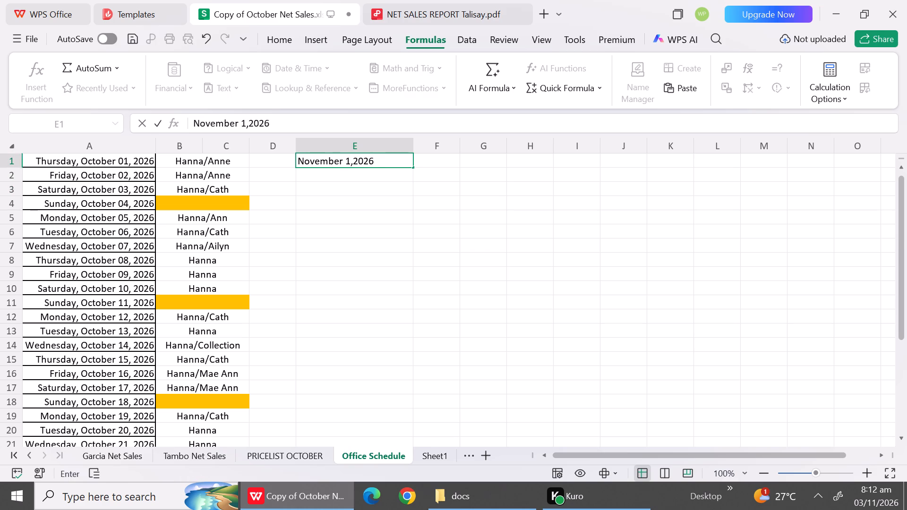
click(382, 203)
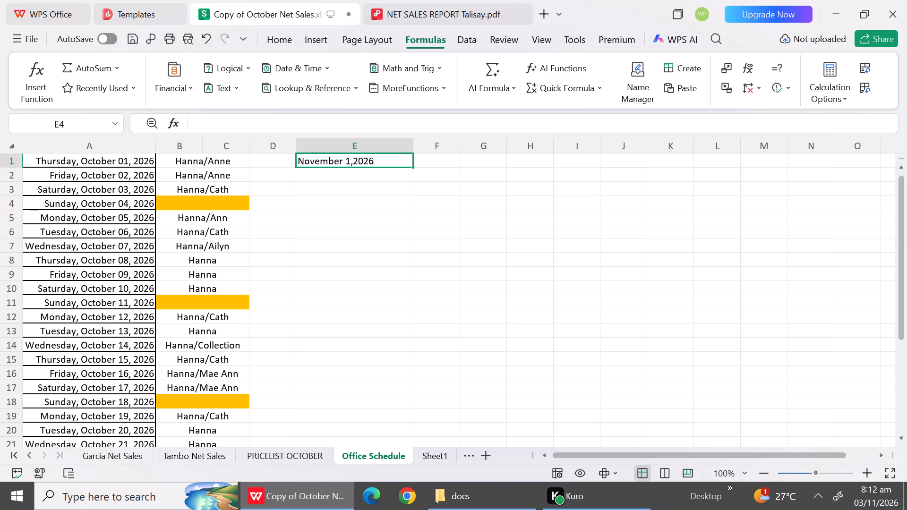
click(373, 165)
click(413, 167)
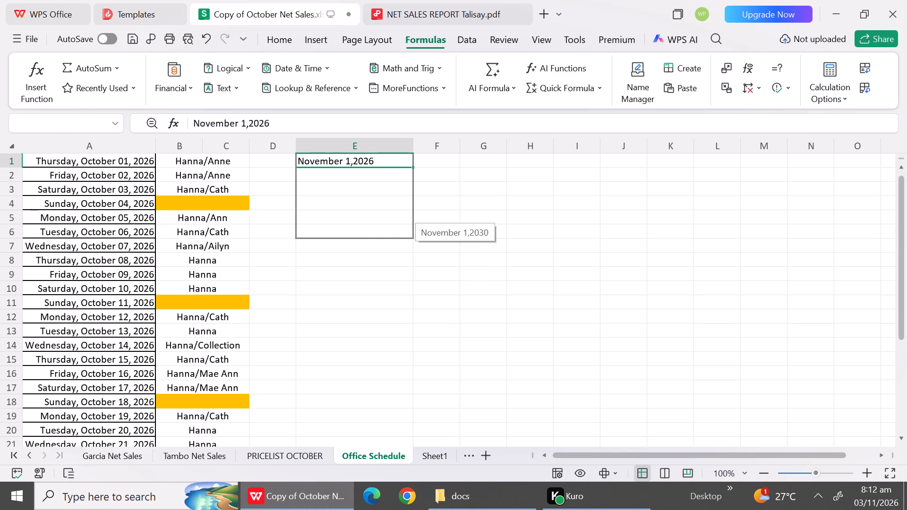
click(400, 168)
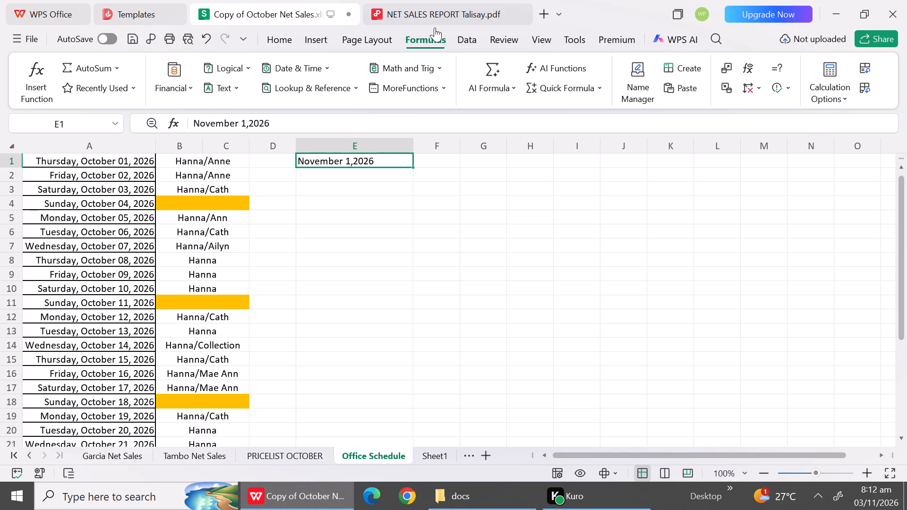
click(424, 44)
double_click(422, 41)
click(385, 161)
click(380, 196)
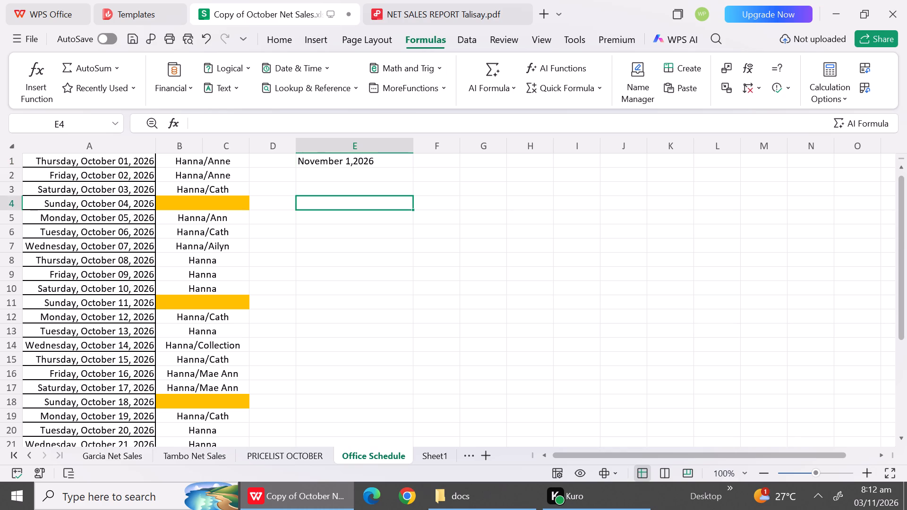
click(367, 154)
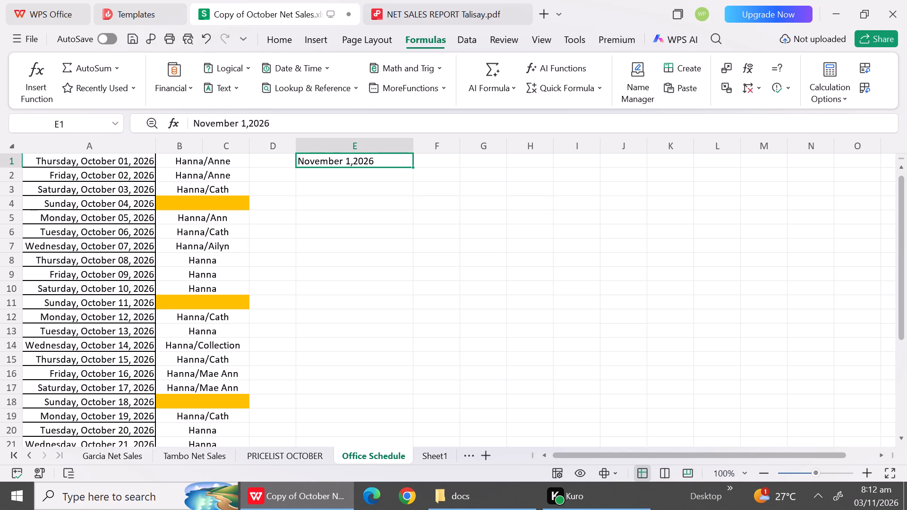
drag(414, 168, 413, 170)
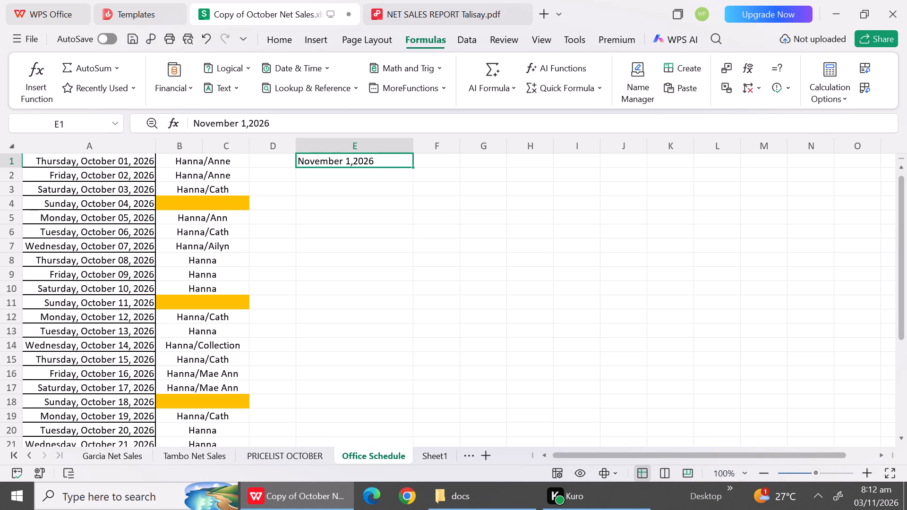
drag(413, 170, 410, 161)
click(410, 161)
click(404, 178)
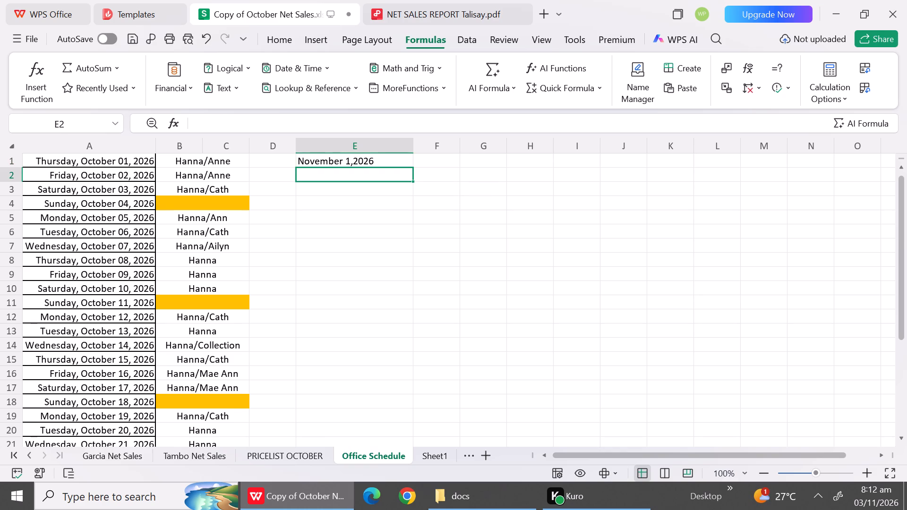
Merge cells F1 and G1 beside the November date.
click(423, 158)
drag(423, 159, 486, 161)
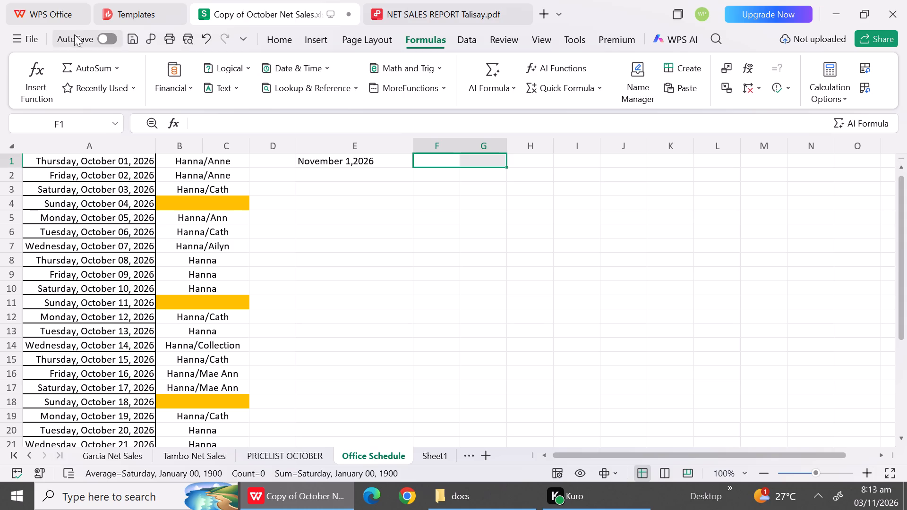
click(286, 39)
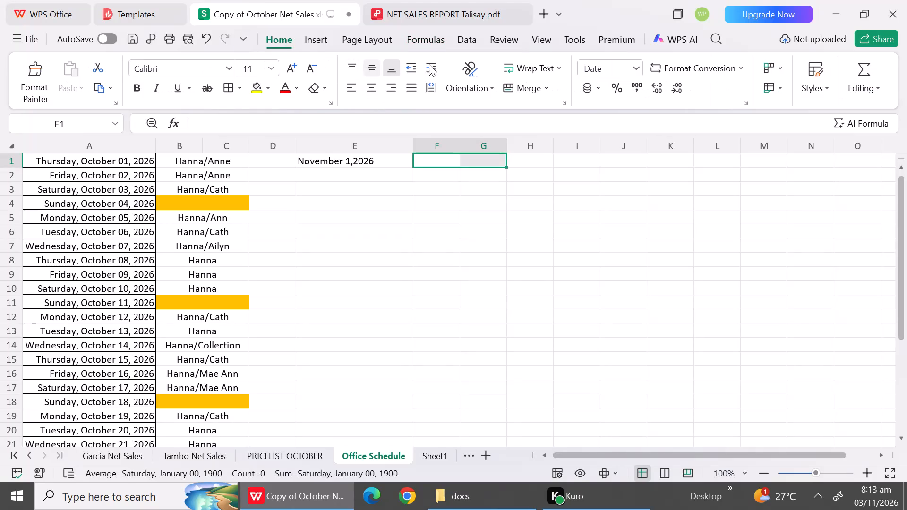
click(531, 86)
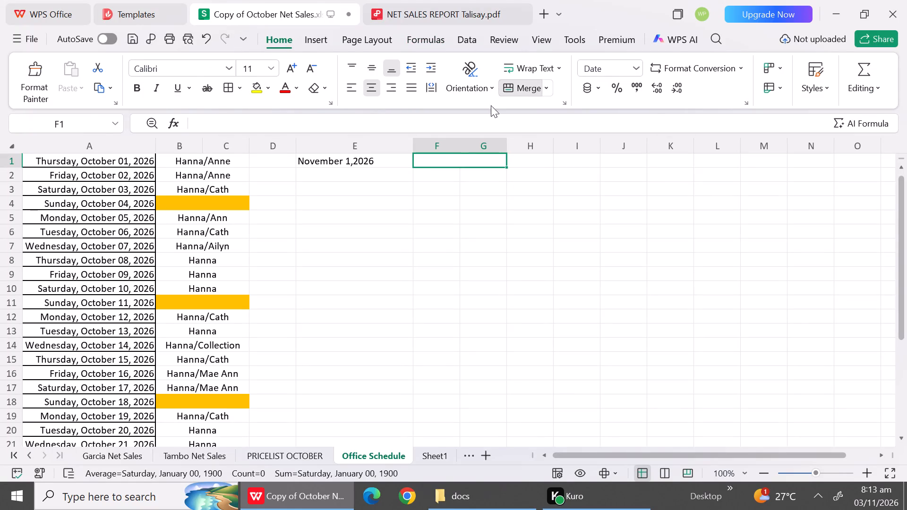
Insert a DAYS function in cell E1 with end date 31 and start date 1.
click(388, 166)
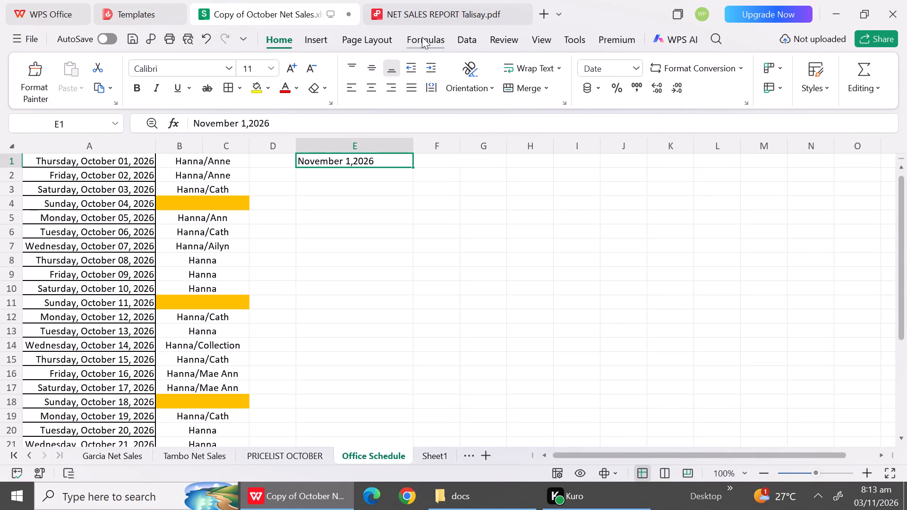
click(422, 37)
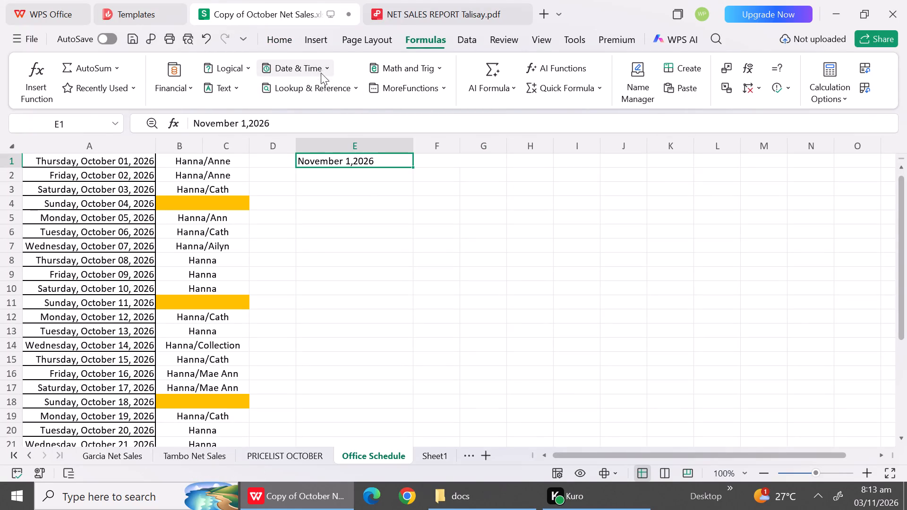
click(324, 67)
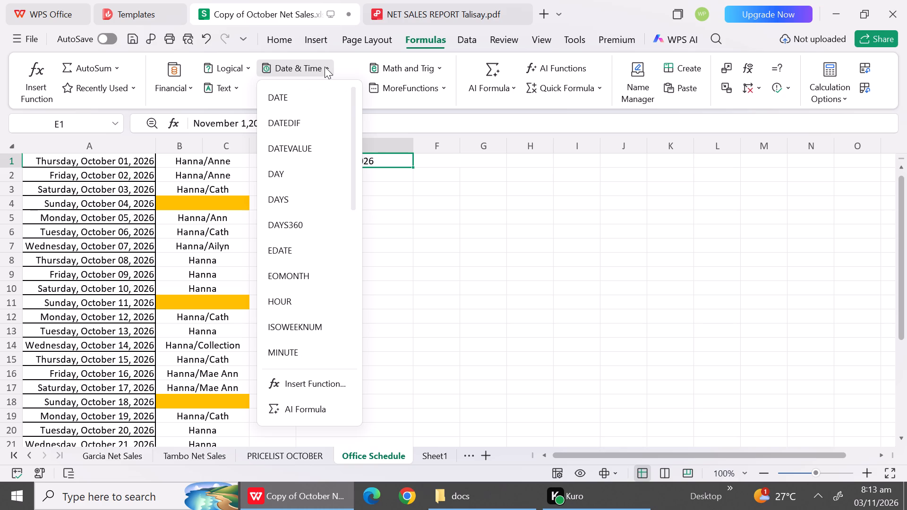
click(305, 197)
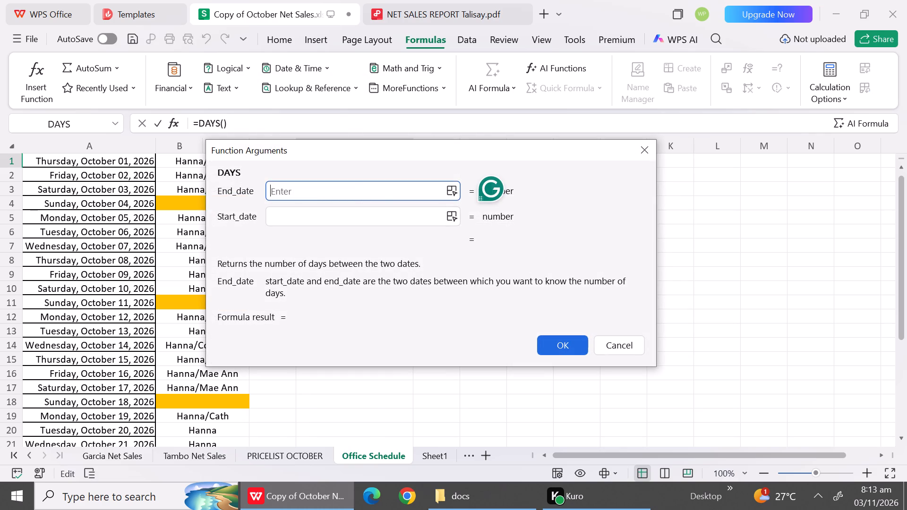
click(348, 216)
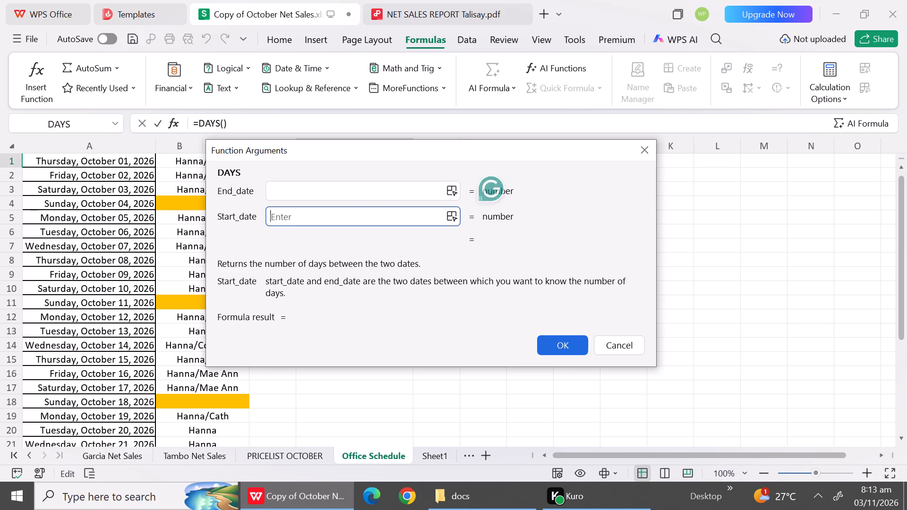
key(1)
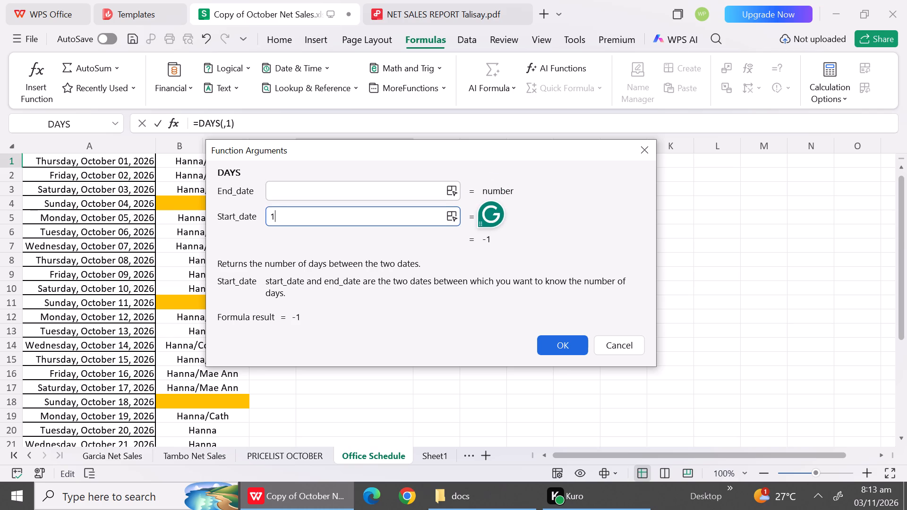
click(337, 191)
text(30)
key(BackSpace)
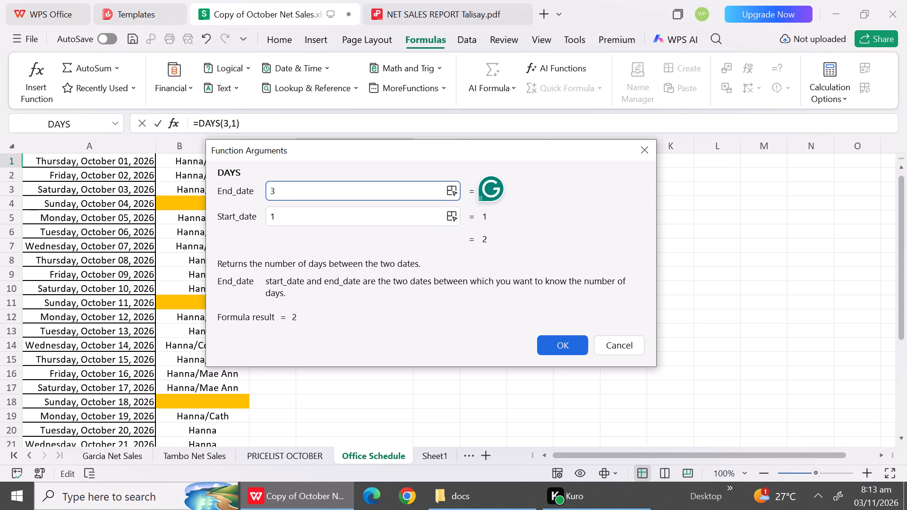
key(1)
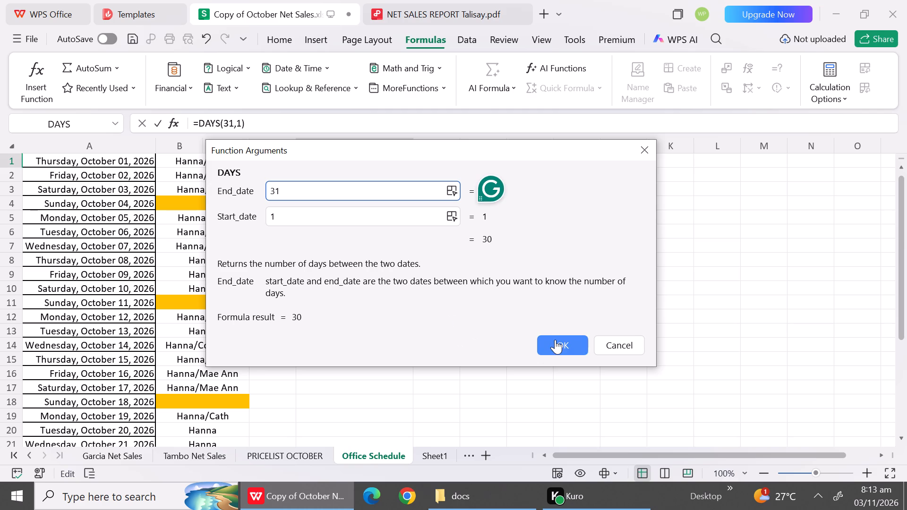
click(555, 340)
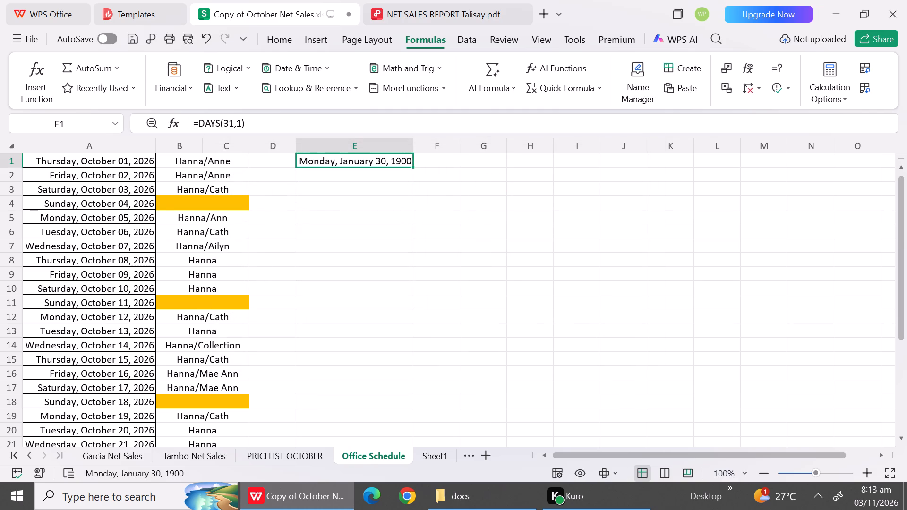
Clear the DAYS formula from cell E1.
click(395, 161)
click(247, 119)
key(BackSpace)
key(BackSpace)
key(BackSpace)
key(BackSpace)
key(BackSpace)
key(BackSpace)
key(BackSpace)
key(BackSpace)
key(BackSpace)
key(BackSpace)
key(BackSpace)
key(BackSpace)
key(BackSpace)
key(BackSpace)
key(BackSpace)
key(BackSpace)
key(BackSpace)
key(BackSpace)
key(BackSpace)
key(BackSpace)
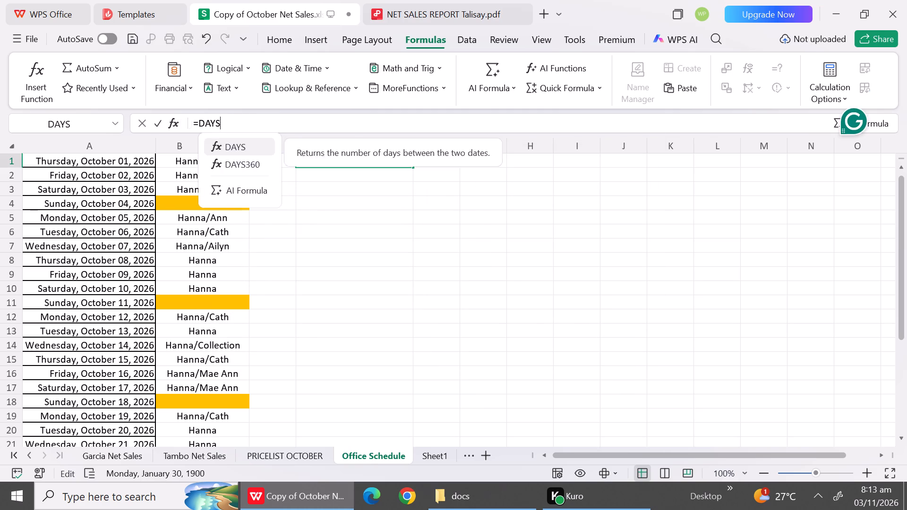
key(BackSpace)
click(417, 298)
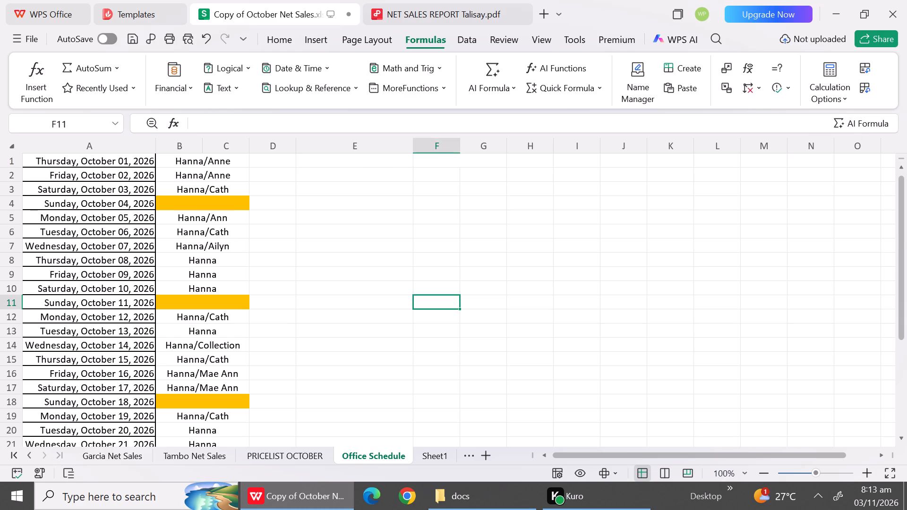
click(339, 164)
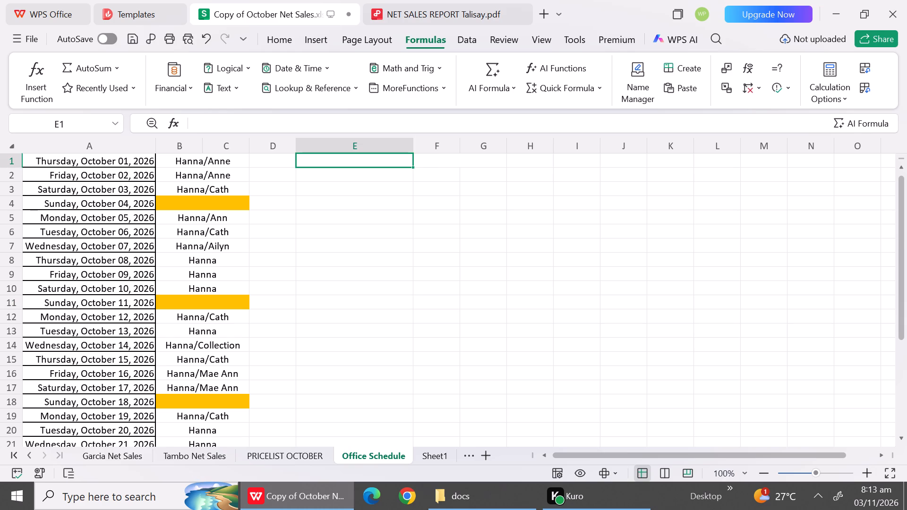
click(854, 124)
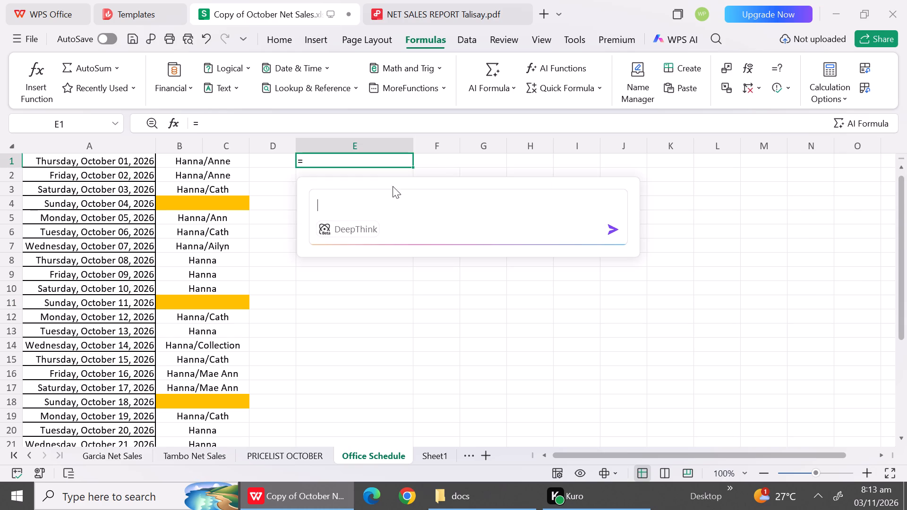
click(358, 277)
Enter the date November 1, 2026 in cell E1, with a space after the comma.
double_click(316, 162)
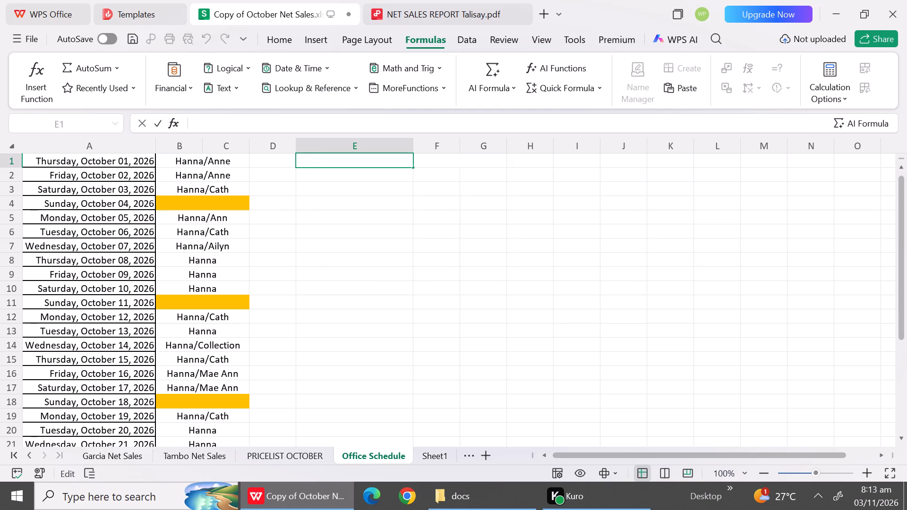
text(November 1,)
key(space)
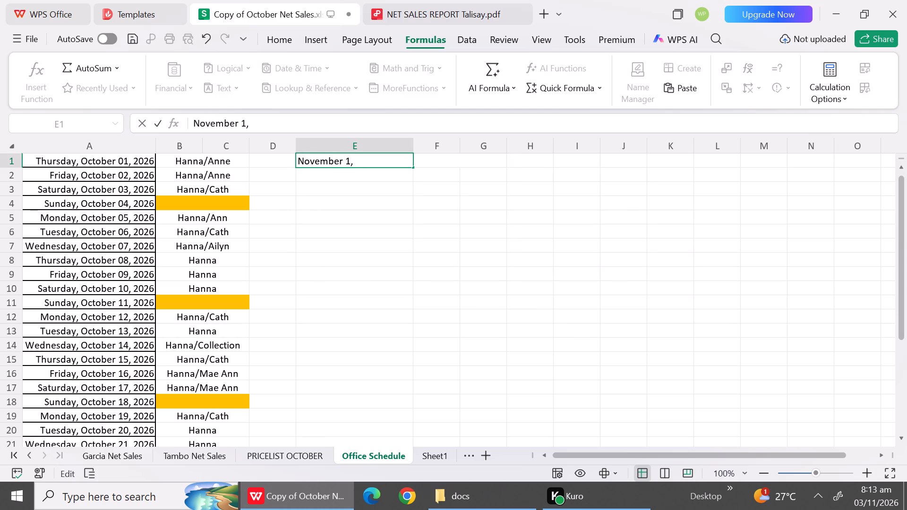
text(202)
key(6)
click(449, 165)
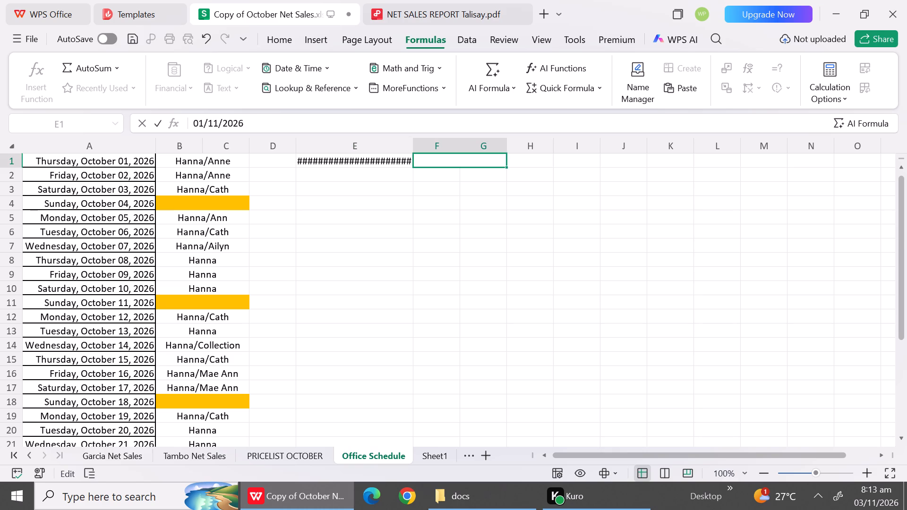
Widen column E enough to show the full November date in cell E1.
click(389, 163)
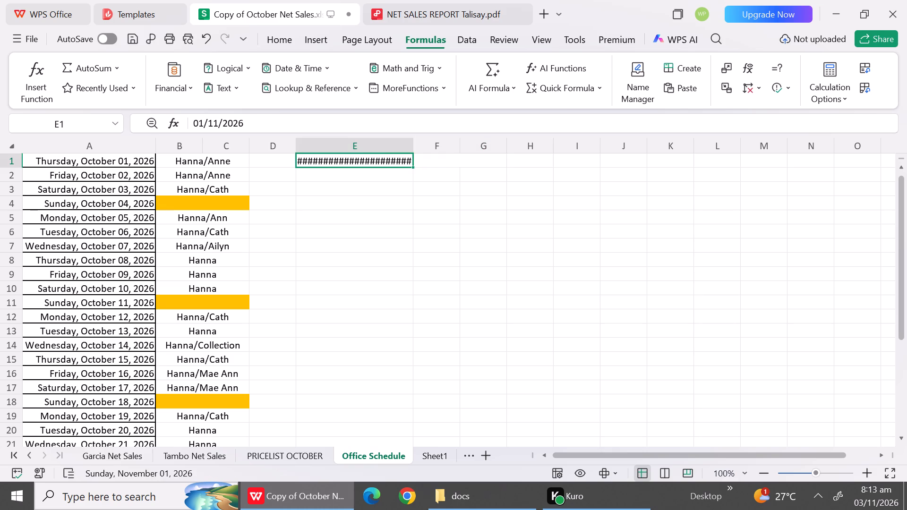
drag(412, 143, 425, 142)
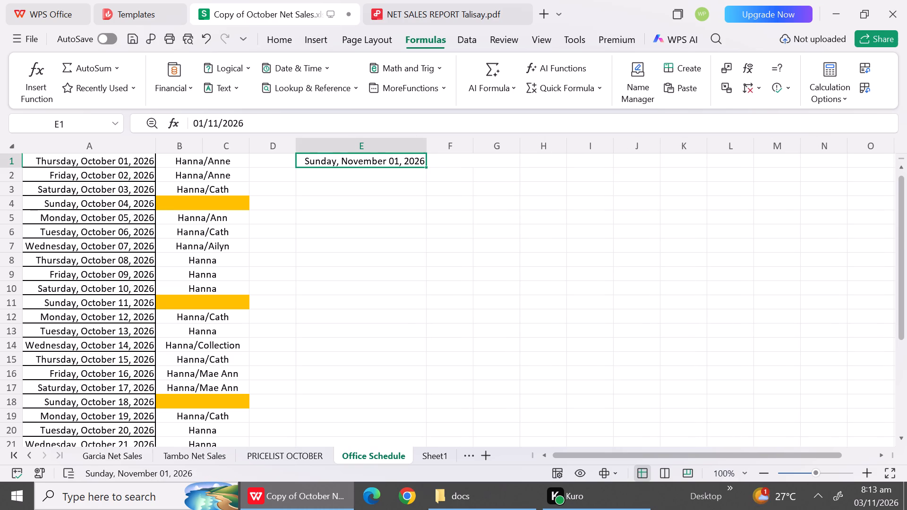
Fill the merged cell F1:G1 next to the Sunday date with yellow.
click(465, 161)
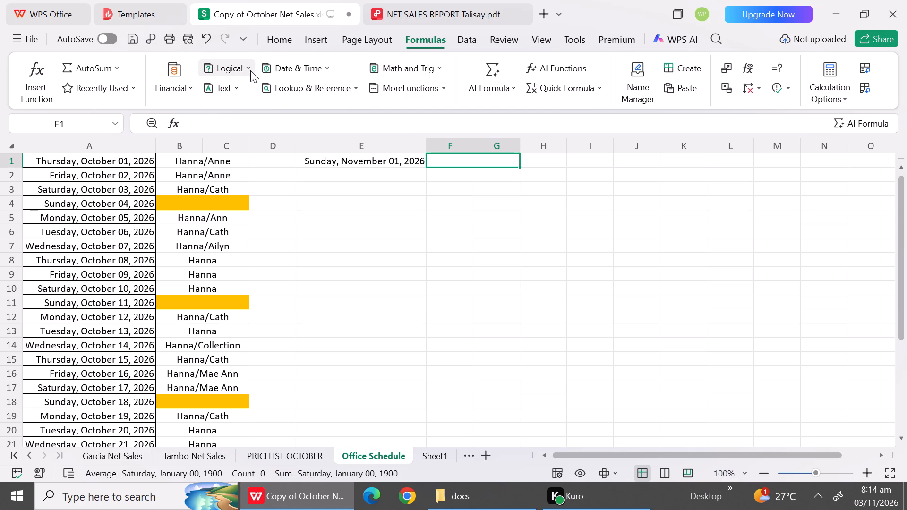
click(280, 35)
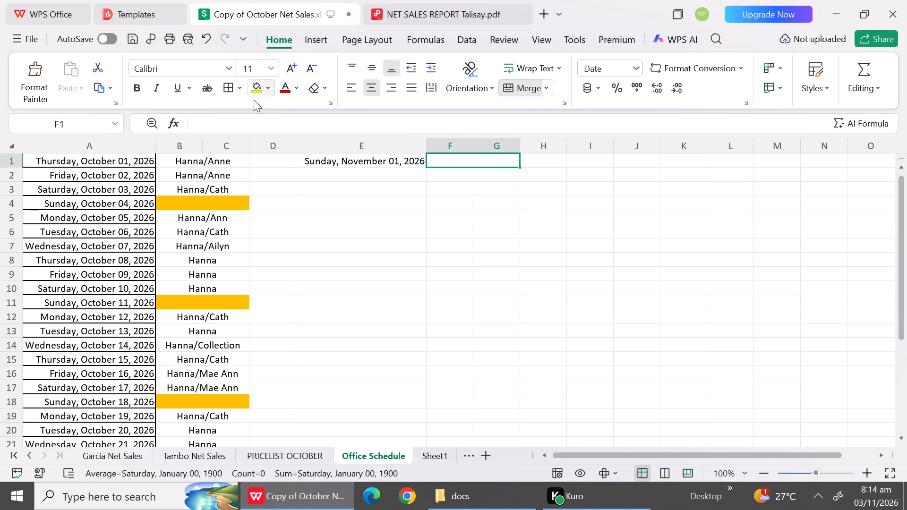
click(252, 85)
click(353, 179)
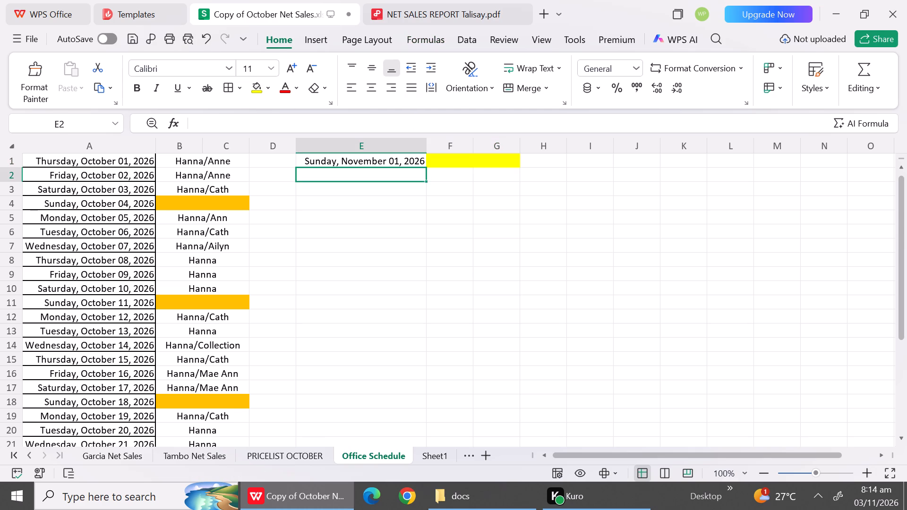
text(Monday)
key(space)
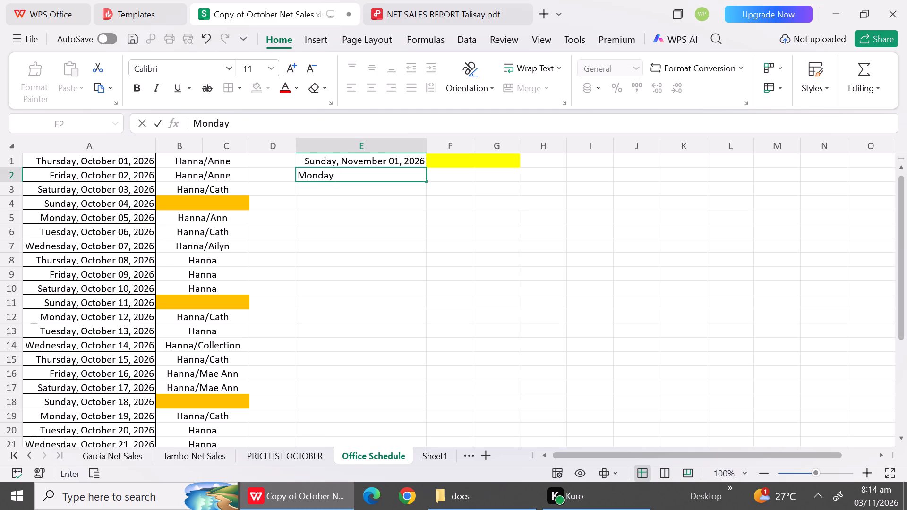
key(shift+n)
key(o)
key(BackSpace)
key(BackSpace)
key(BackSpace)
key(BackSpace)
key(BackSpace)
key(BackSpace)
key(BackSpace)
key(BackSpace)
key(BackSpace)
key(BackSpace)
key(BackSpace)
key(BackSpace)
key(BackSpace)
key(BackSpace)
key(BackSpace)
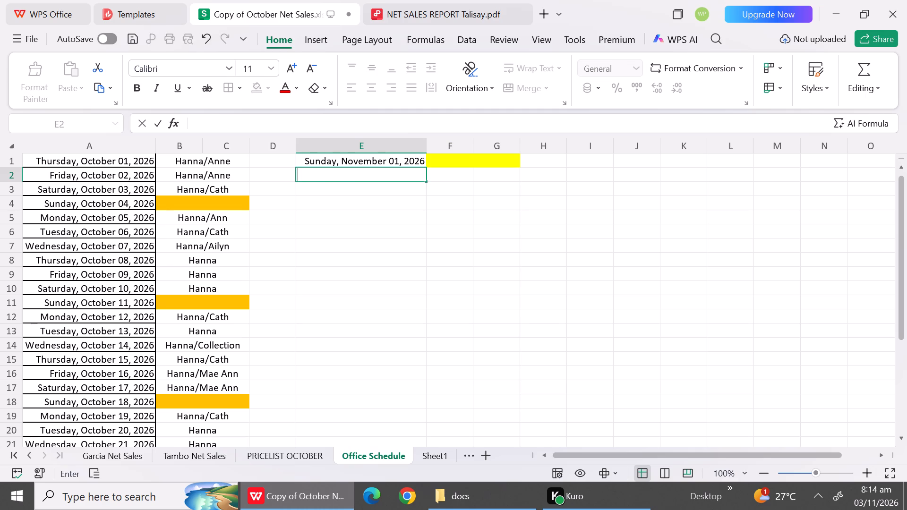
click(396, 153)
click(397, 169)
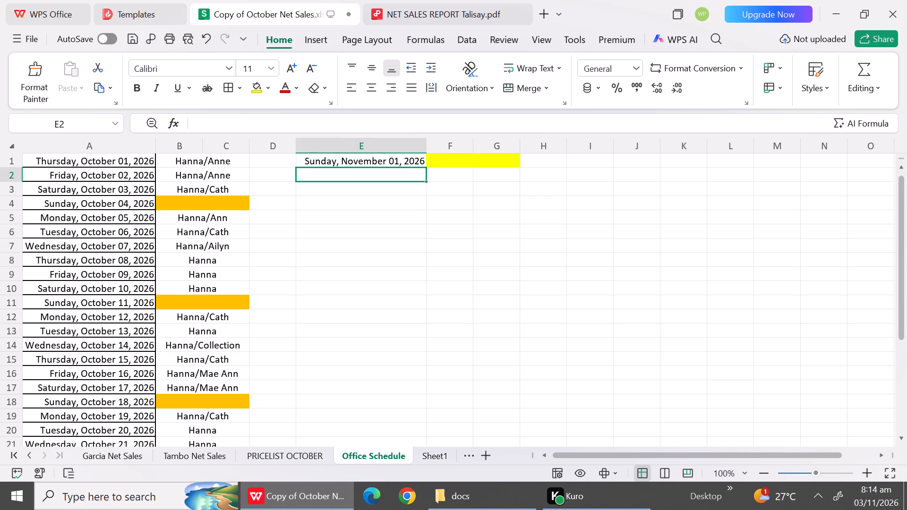
Fill the date series from cell E1 down through Monday, November 30, 2026 in cell E30.
click(421, 157)
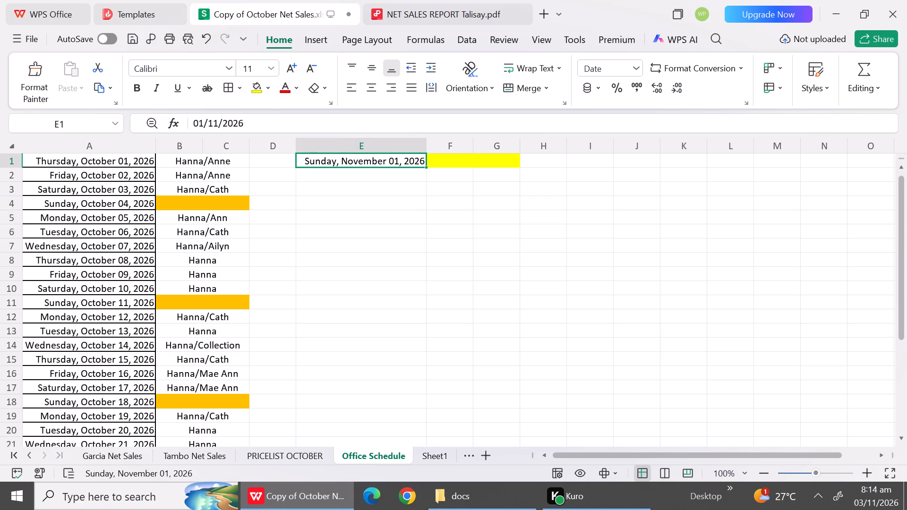
drag(427, 169, 426, 189)
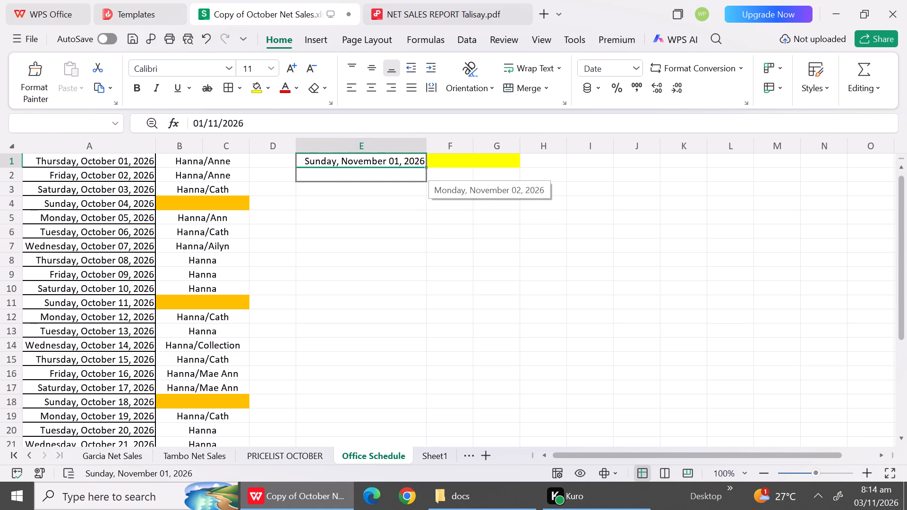
drag(426, 189, 409, 473)
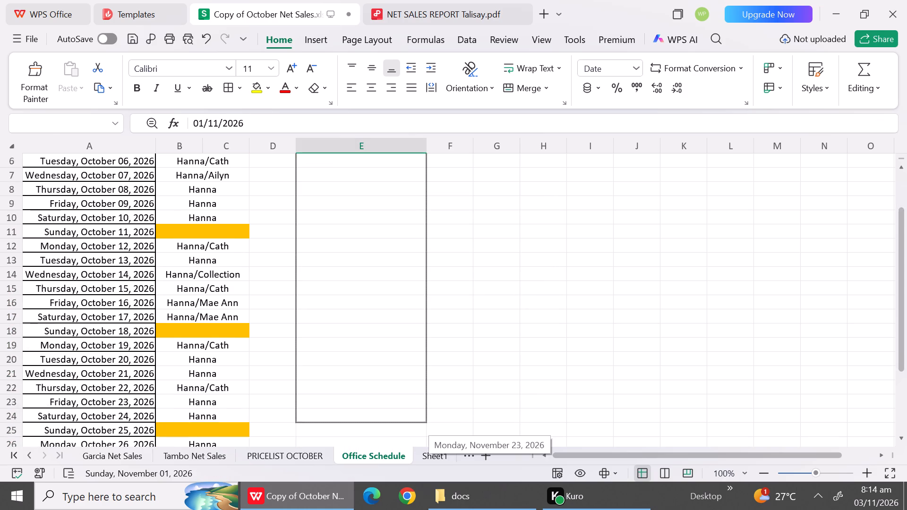
drag(409, 473, 401, 357)
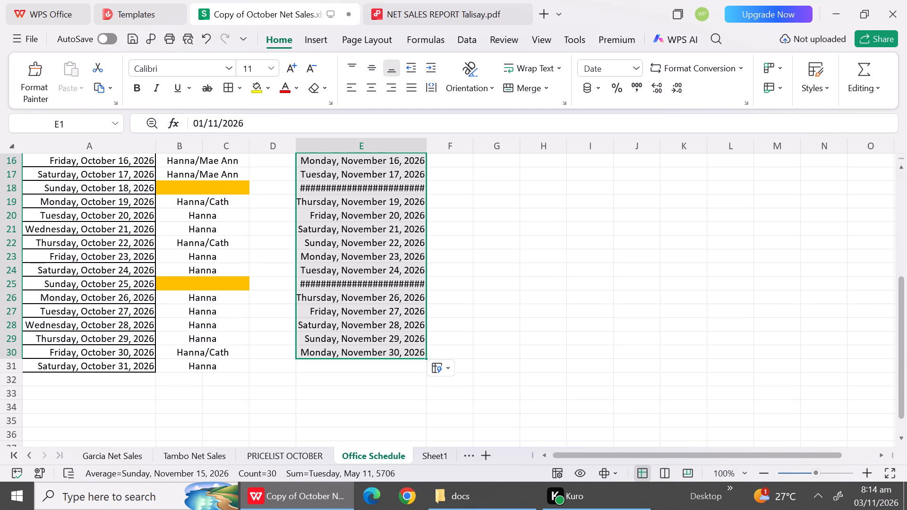
Widen column E enough for the Wednesday dates to show in full.
scroll(468, 214, down, 1)
drag(428, 148, 443, 147)
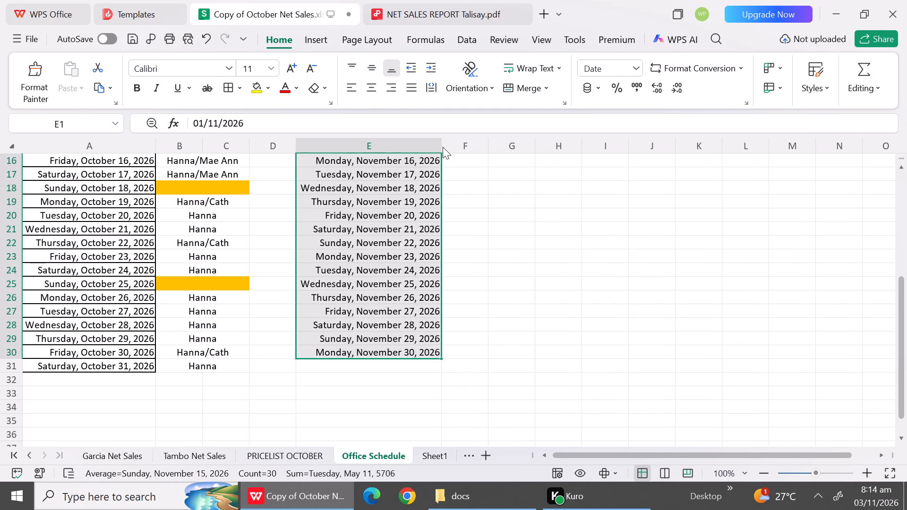
triple_click(905, 194)
double_click(905, 194)
drag(905, 194, 783, 193)
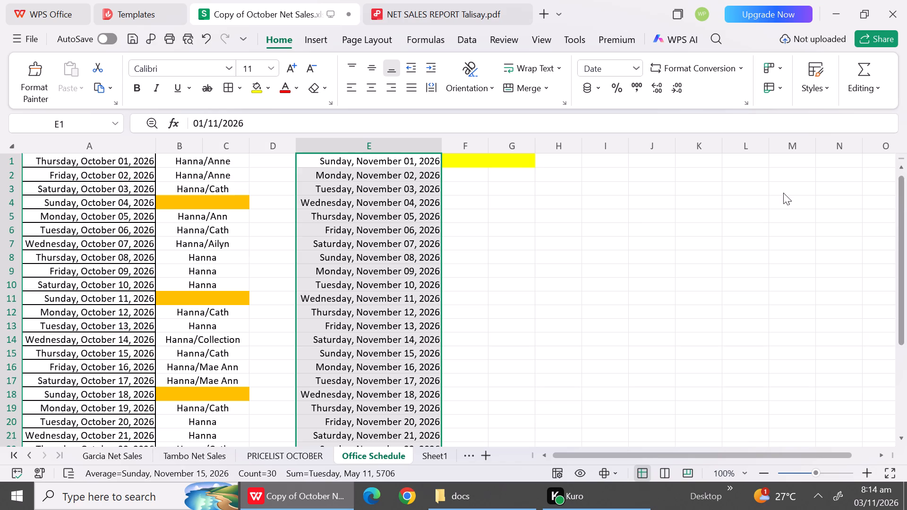
drag(783, 193, 608, 219)
click(608, 219)
Apply all borders to every cell of the Office Schedule sheet.
triple_click(906, 180)
double_click(906, 180)
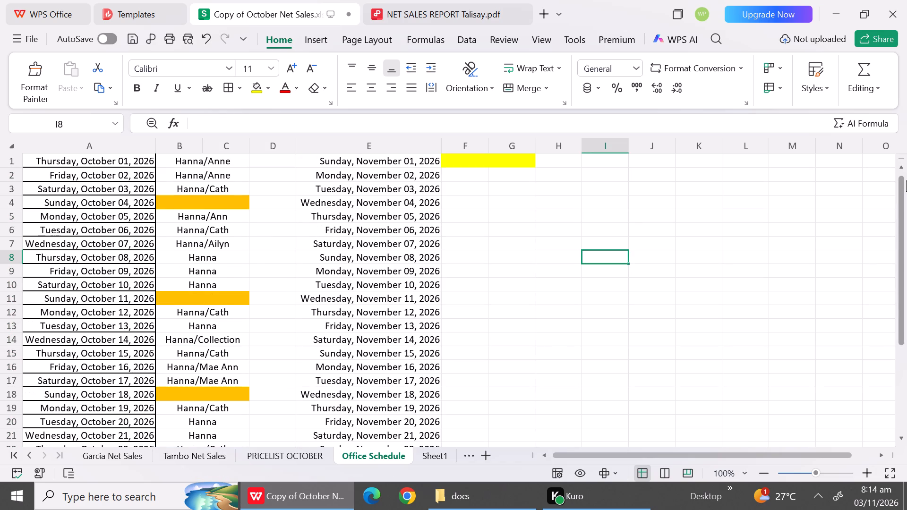
drag(906, 180, 174, 188)
click(14, 148)
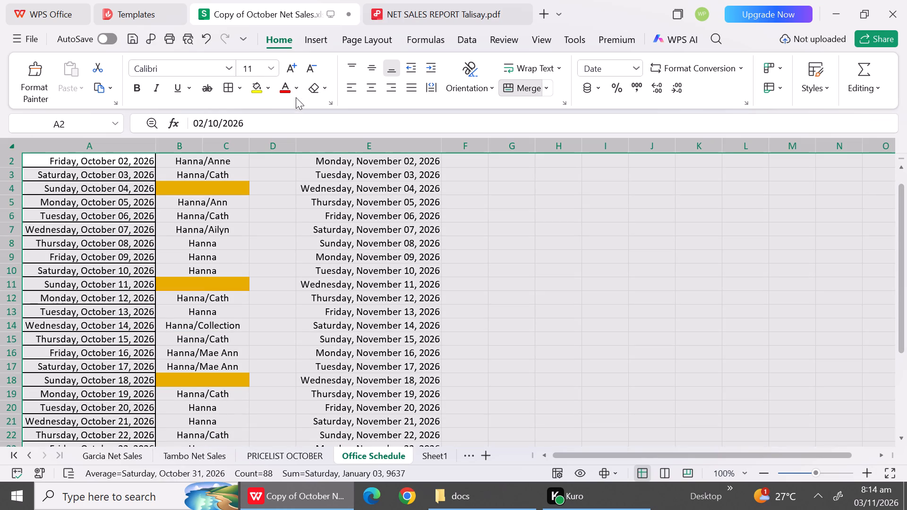
click(226, 86)
click(479, 274)
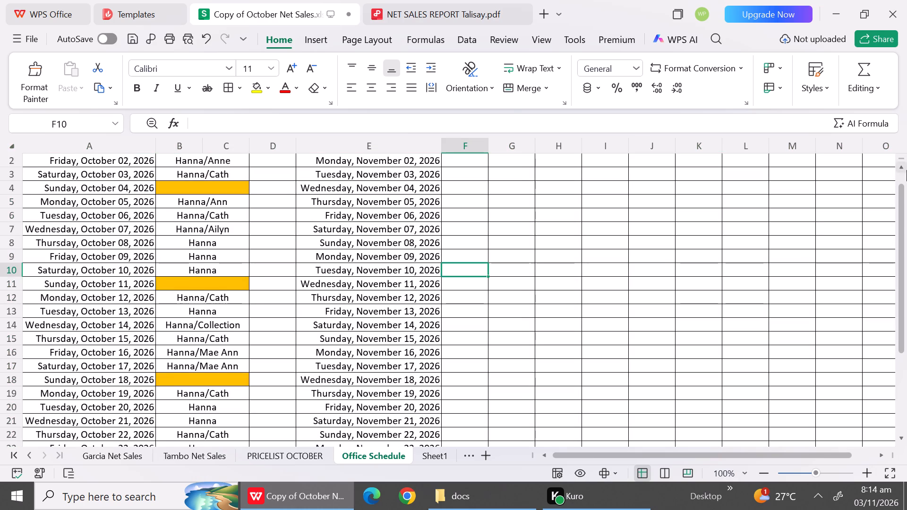
Merge cells F2:G2 and F3:G3 beside the November 2 and November 3 dates.
triple_click(905, 174)
double_click(905, 174)
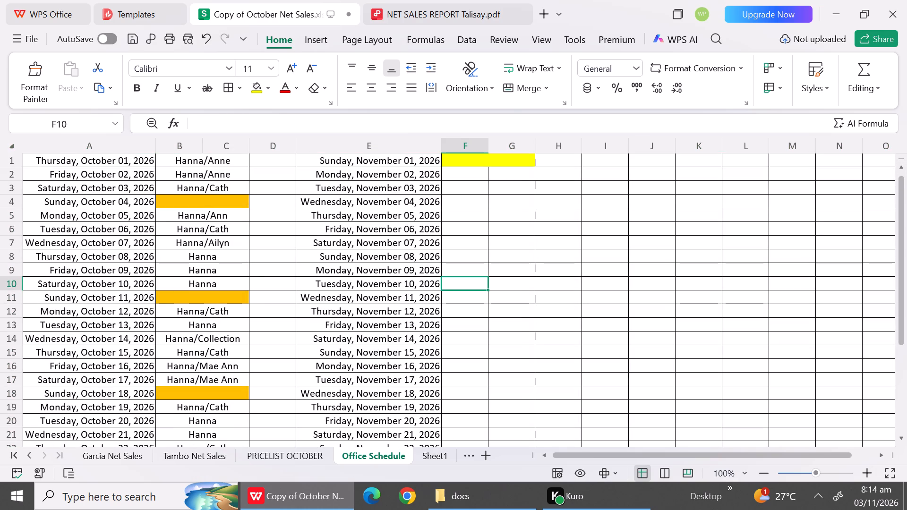
drag(465, 177, 495, 175)
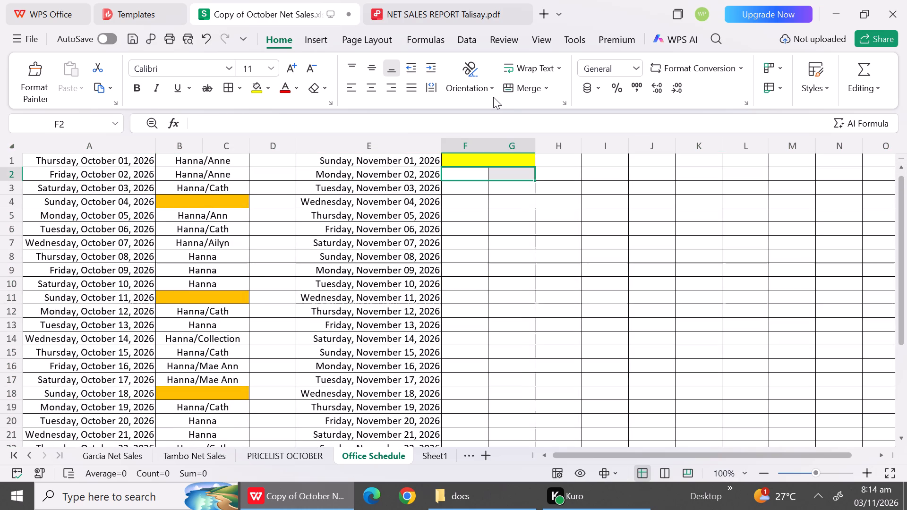
click(525, 93)
drag(458, 186, 516, 181)
click(515, 91)
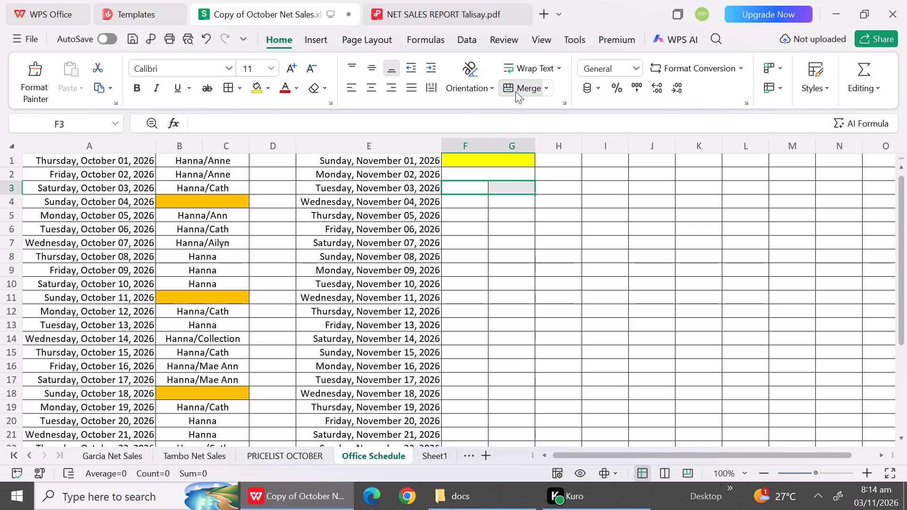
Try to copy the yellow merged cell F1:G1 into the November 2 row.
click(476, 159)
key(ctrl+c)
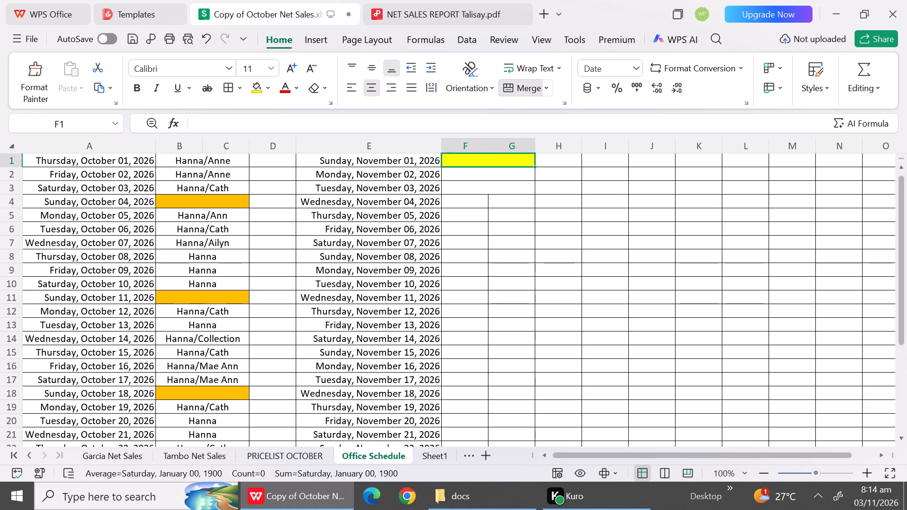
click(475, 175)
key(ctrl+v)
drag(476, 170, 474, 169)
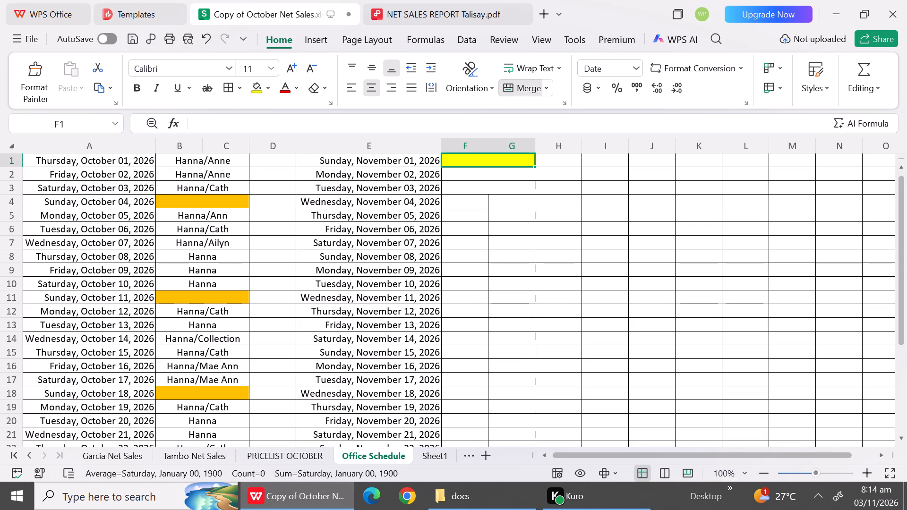
Enter "Office Closed" in the yellow cell beside Sunday, November 1.
drag(474, 169, 469, 163)
double_click(469, 163)
text(Clse)
key(BackSpace)
key(BackSpace)
key(BackSpace)
key(BackSpace)
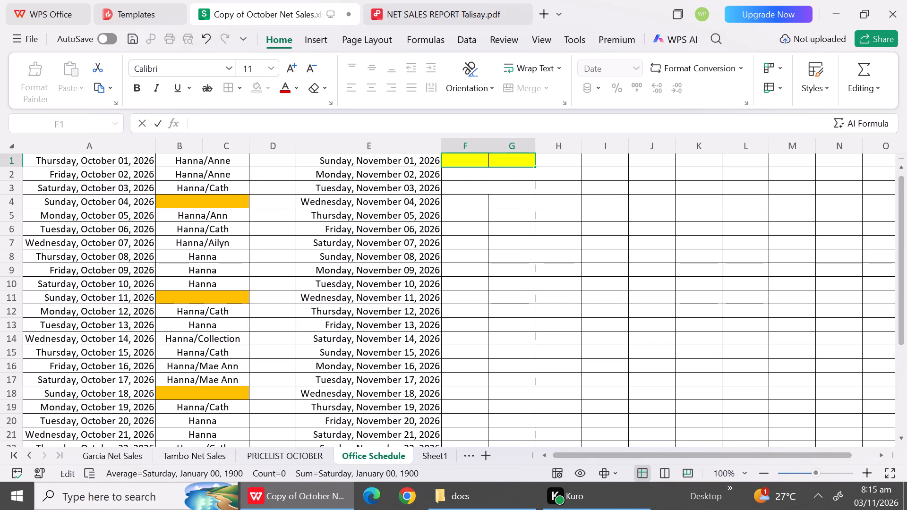
text(Office)
key(space)
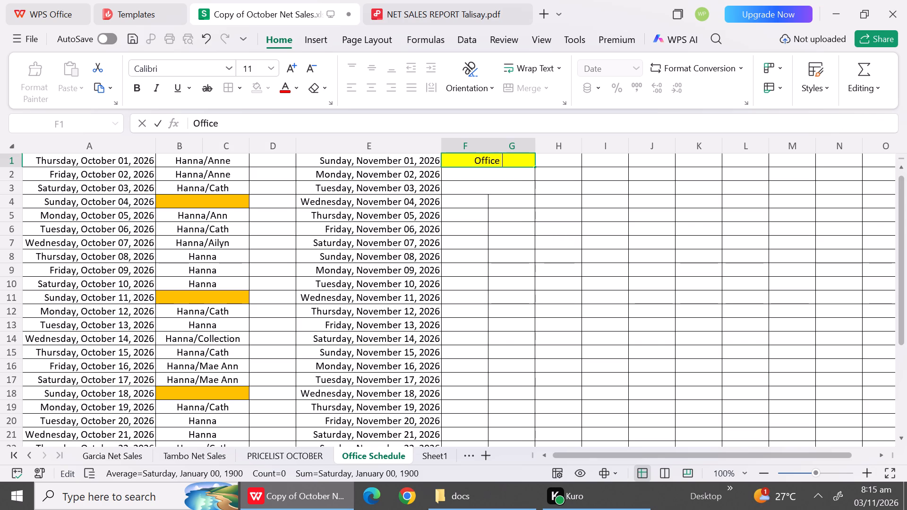
text(Closed)
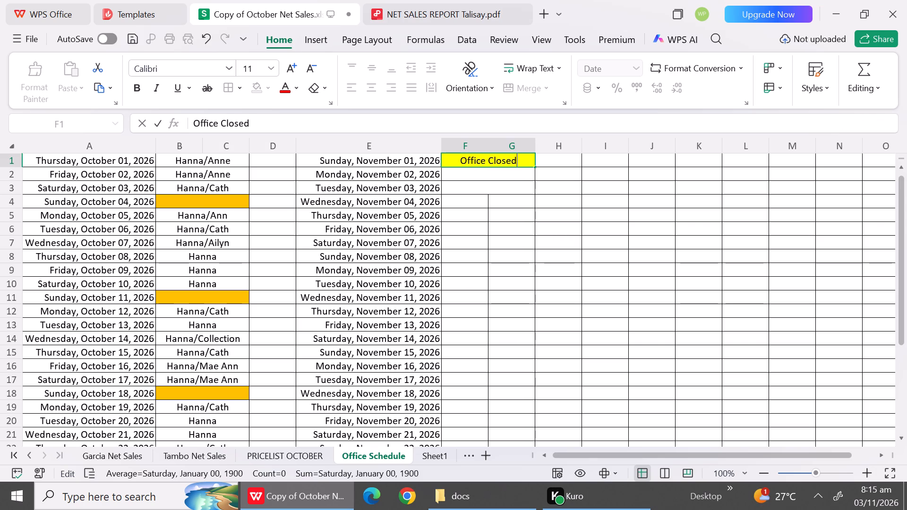
click(485, 192)
Copy the yellow "Office Closed" cell to the merged cell beside Monday, November 2.
click(483, 163)
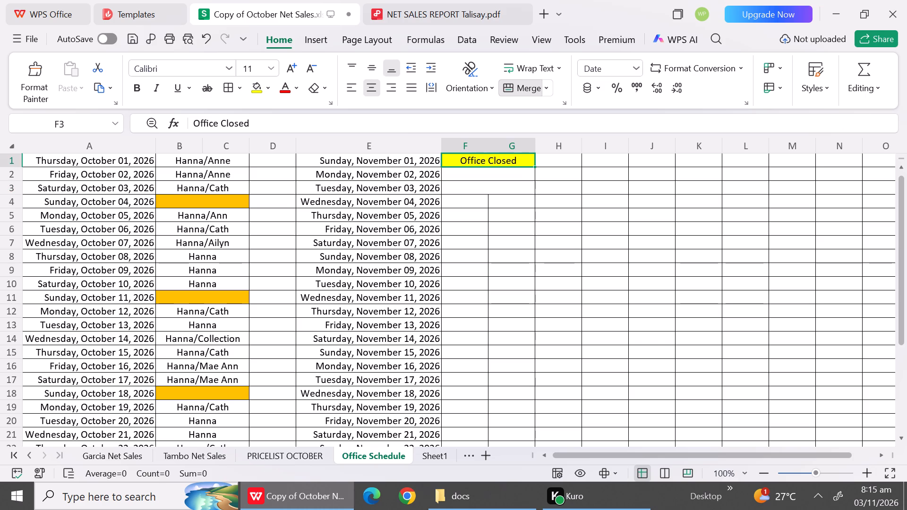
key(ctrl+c)
click(481, 177)
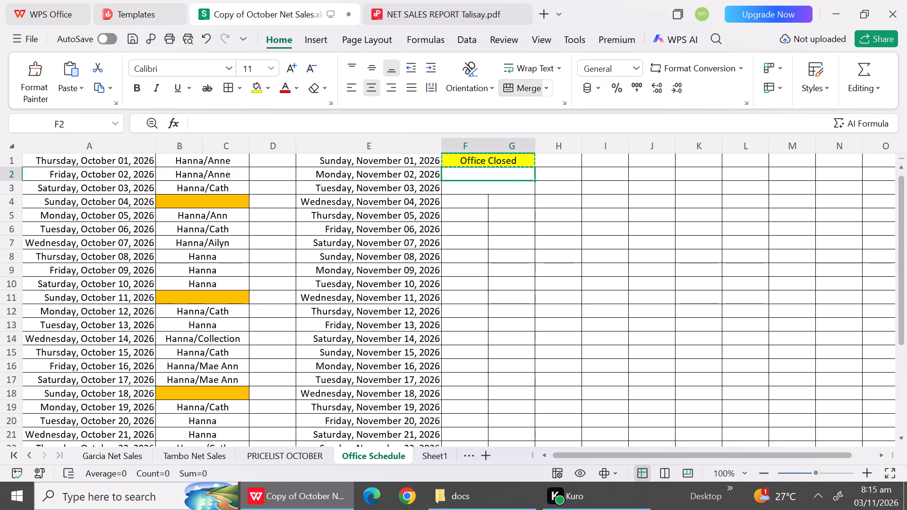
key(ctrl+v)
Enter "Hanna" beside Tuesday, November 3, and copy that cell to the Wednesday, November 4 row.
click(471, 191)
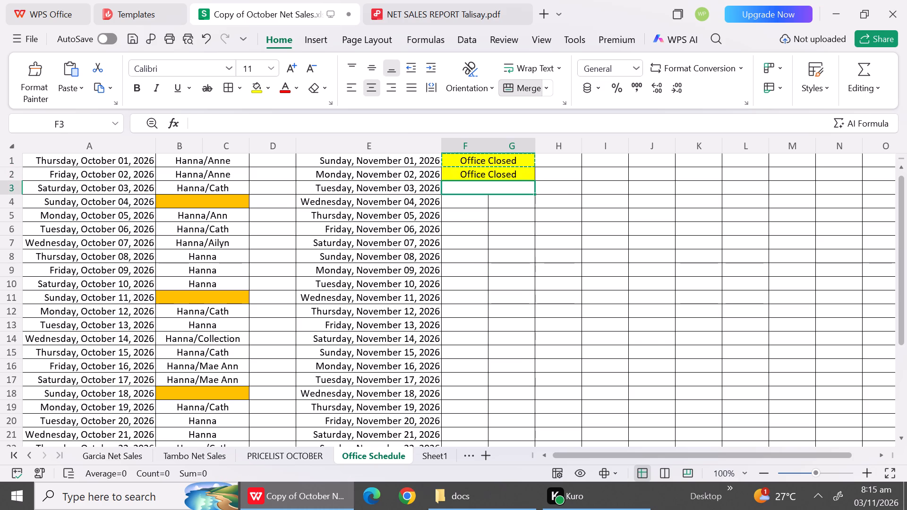
key(shift+h)
text(anna)
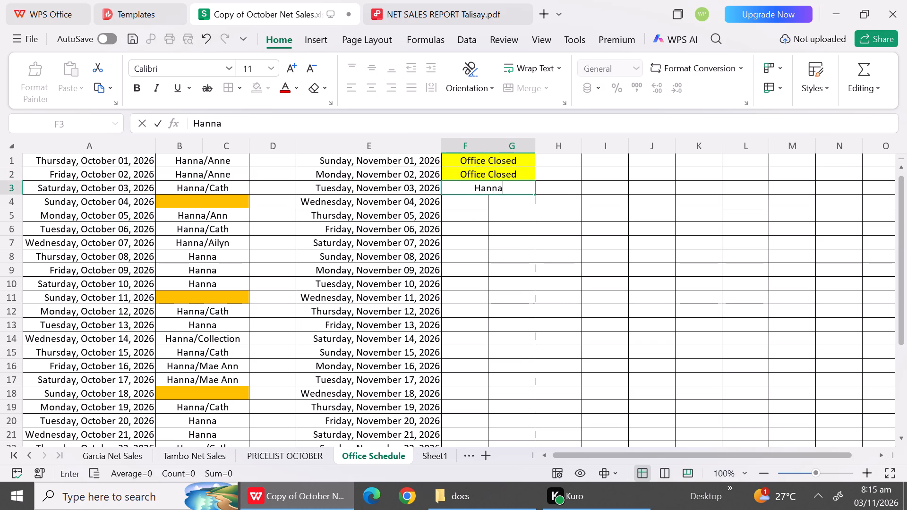
click(465, 195)
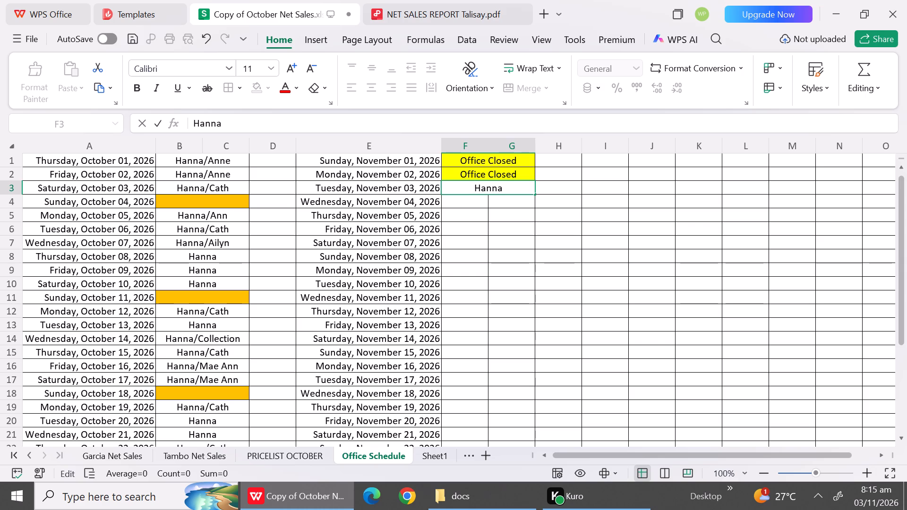
click(472, 207)
click(467, 189)
key(ctrl+c)
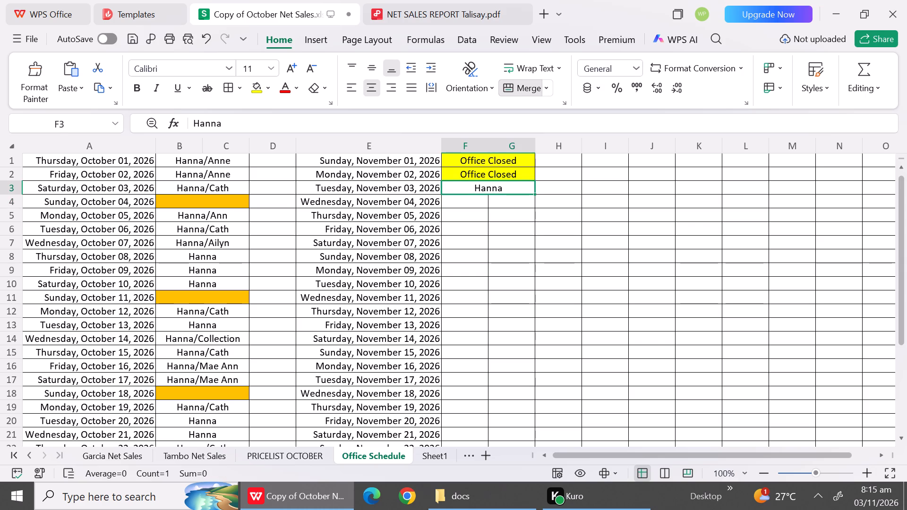
click(468, 204)
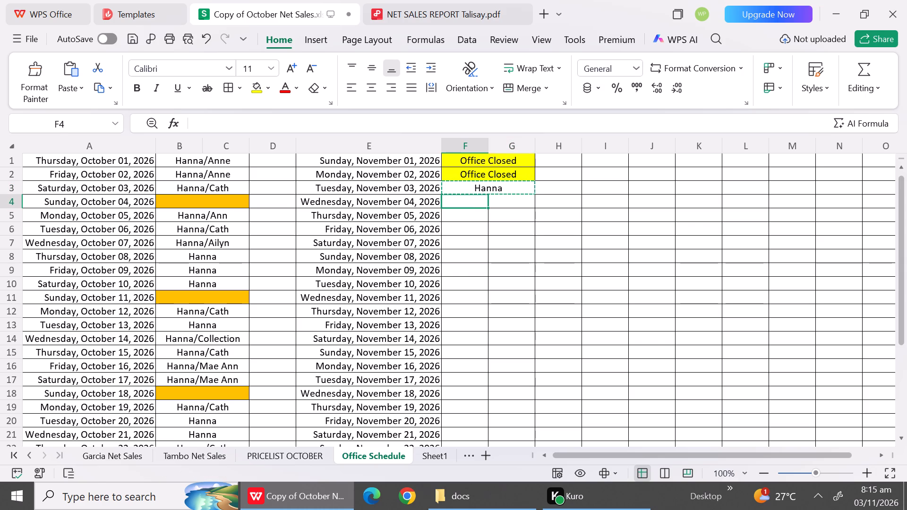
key(ctrl+v)
click(484, 239)
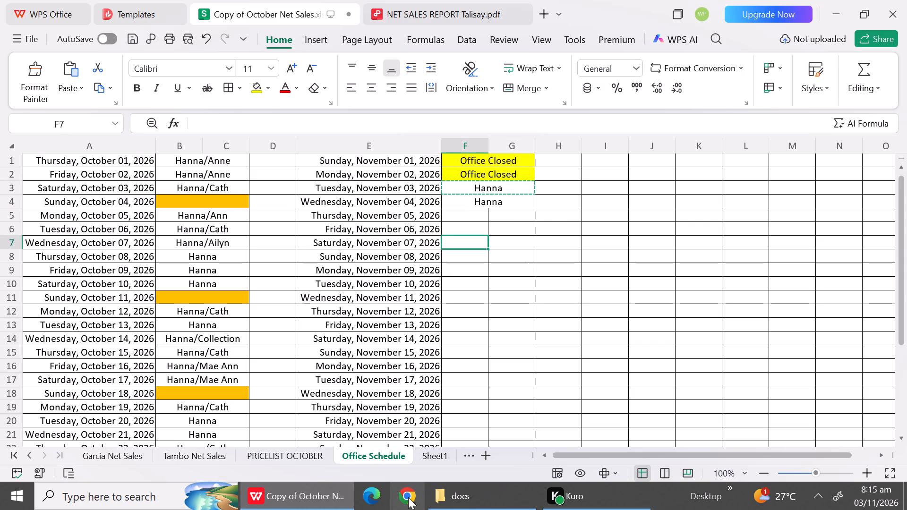
Switch to the PRICELIST OCTOBER sheet and go to its REGASCO price table.
click(296, 456)
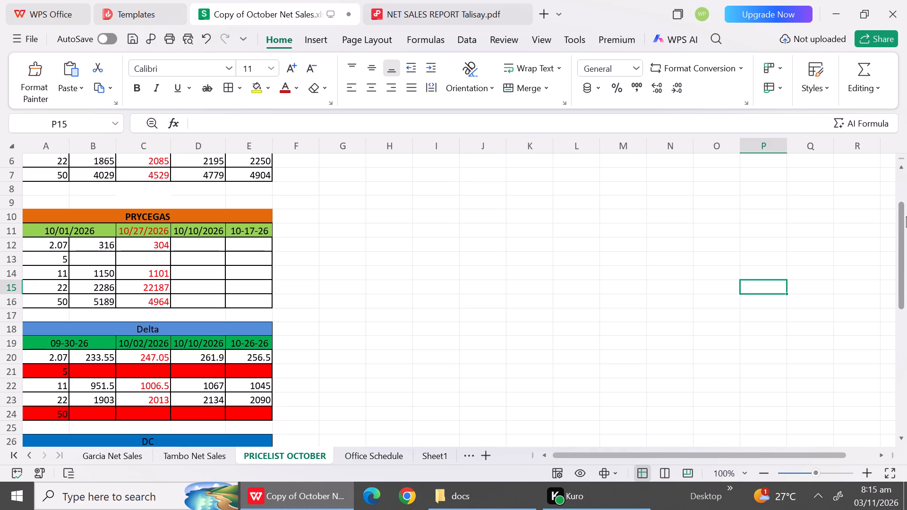
double_click(900, 180)
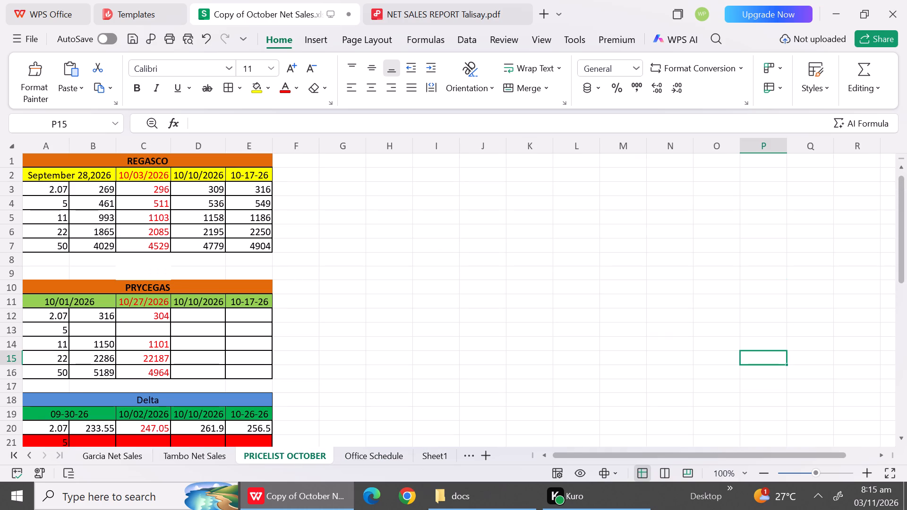
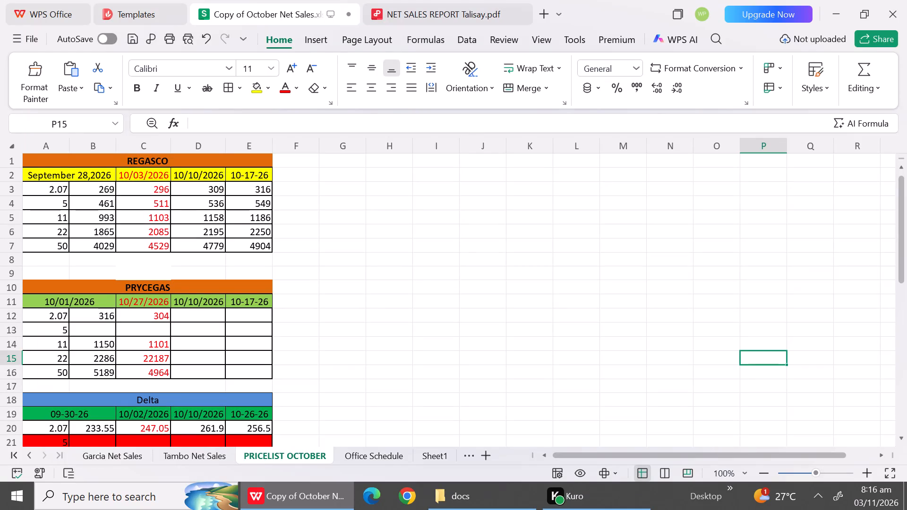
Change the last date header in the PRYCEGAS price table to 11-02-26.
double_click(247, 305)
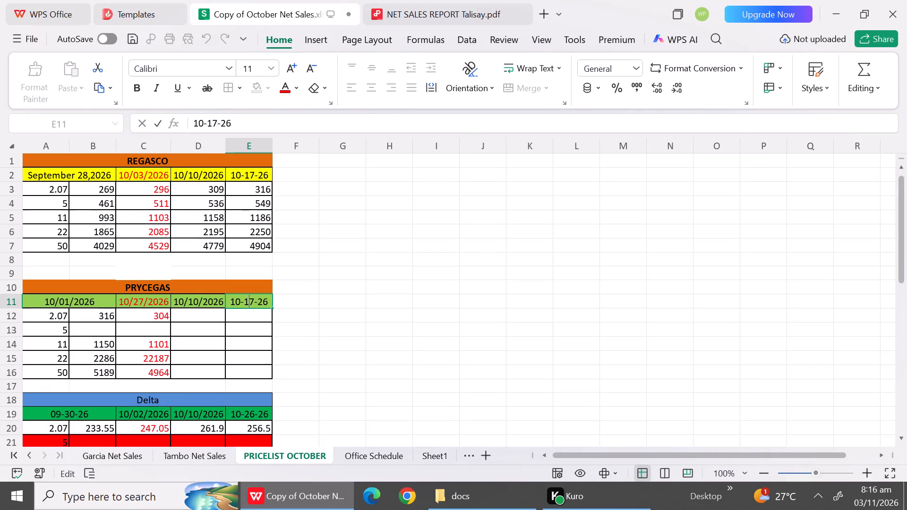
click(240, 301)
key(BackSpace)
key(BackSpace)
key(BackSpace)
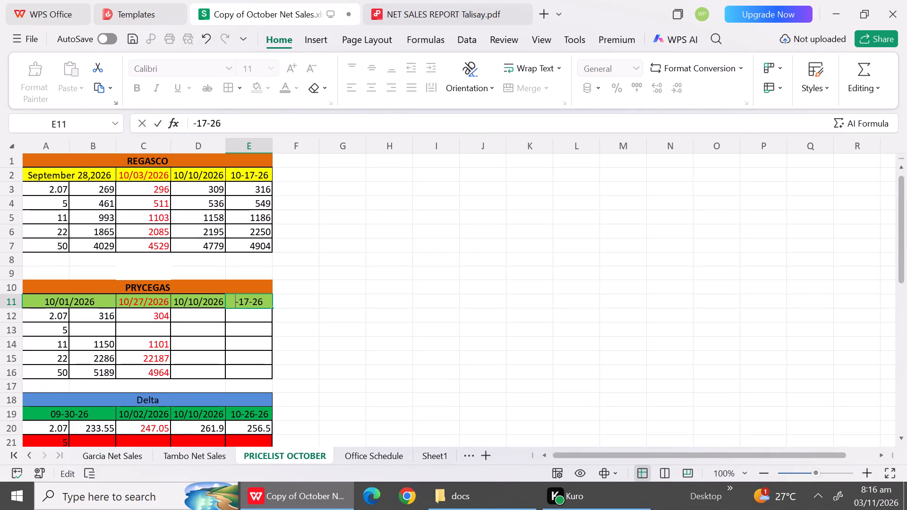
text(02)
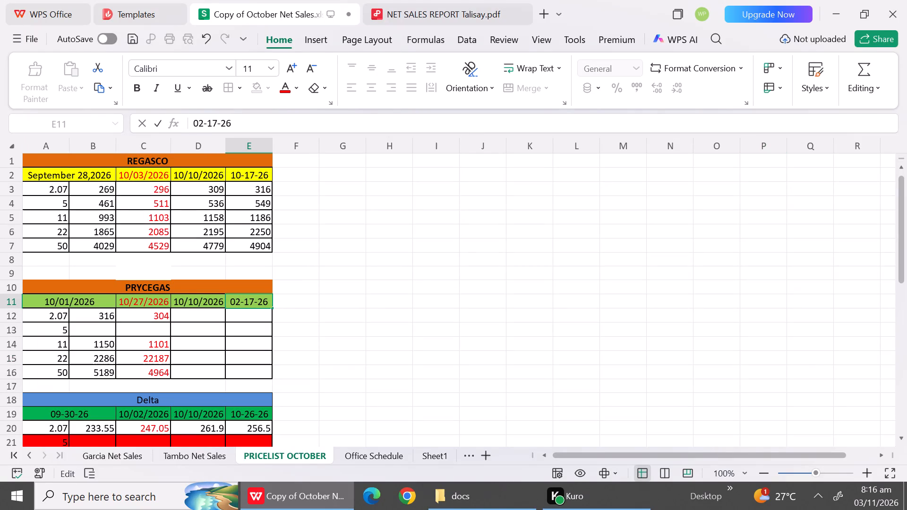
click(255, 302)
key(BackSpace)
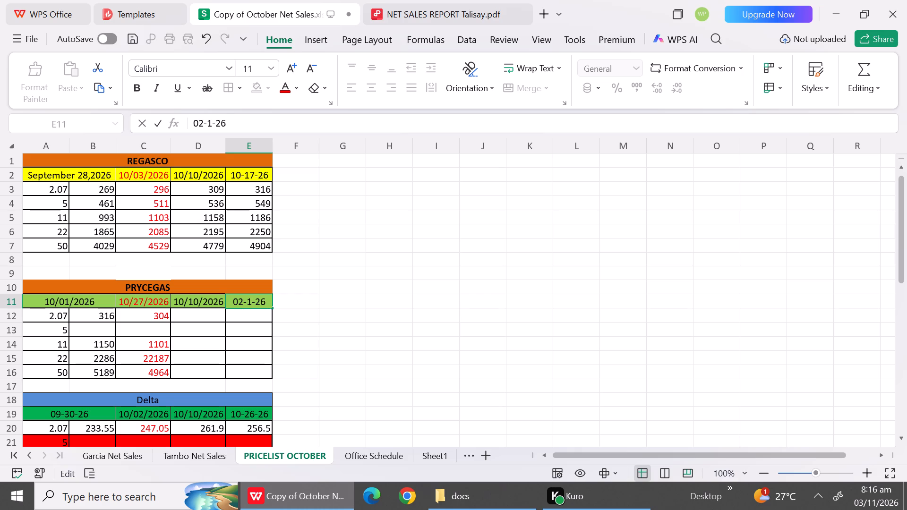
key(8)
key(BackSpace)
key(BackSpace)
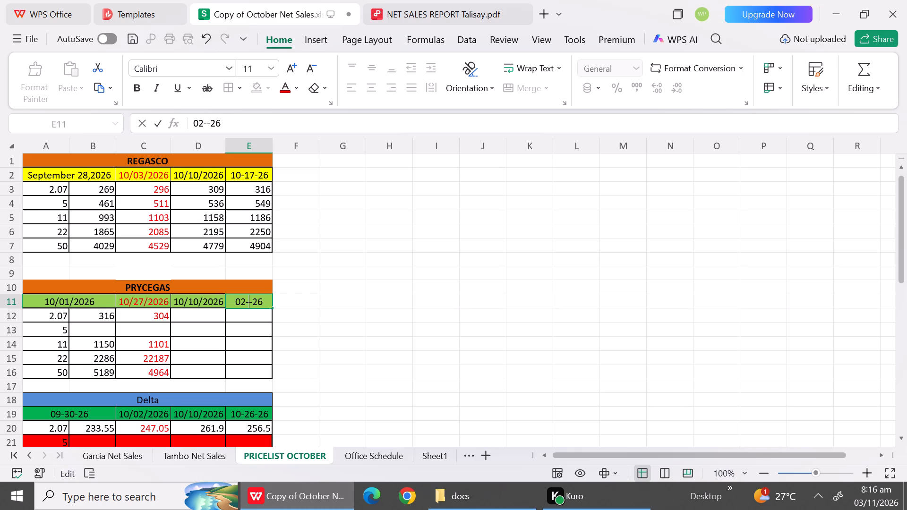
click(245, 300)
key(BackSpace)
key(BackSpace)
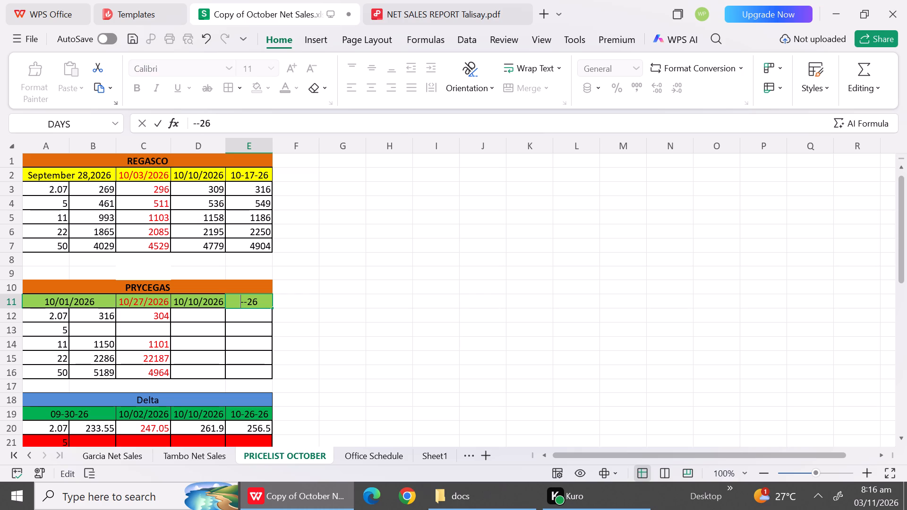
text(11)
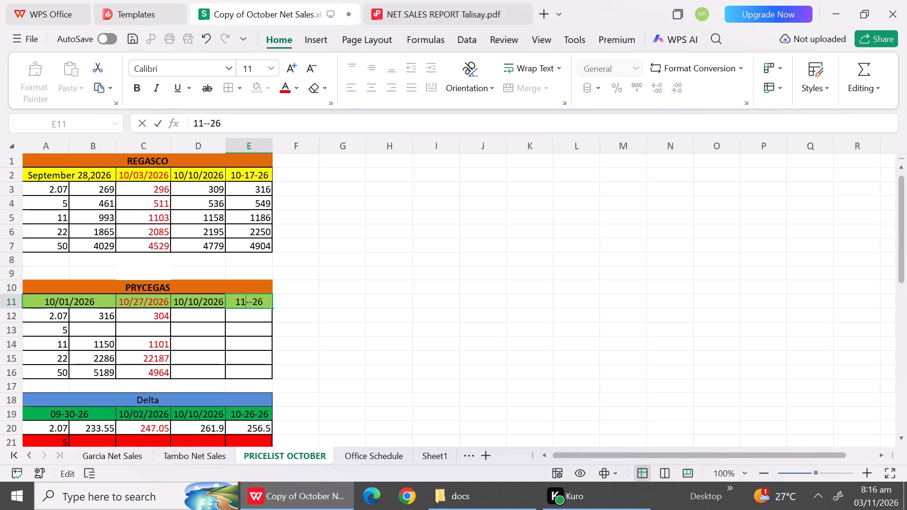
key(Right)
text(02)
click(246, 322)
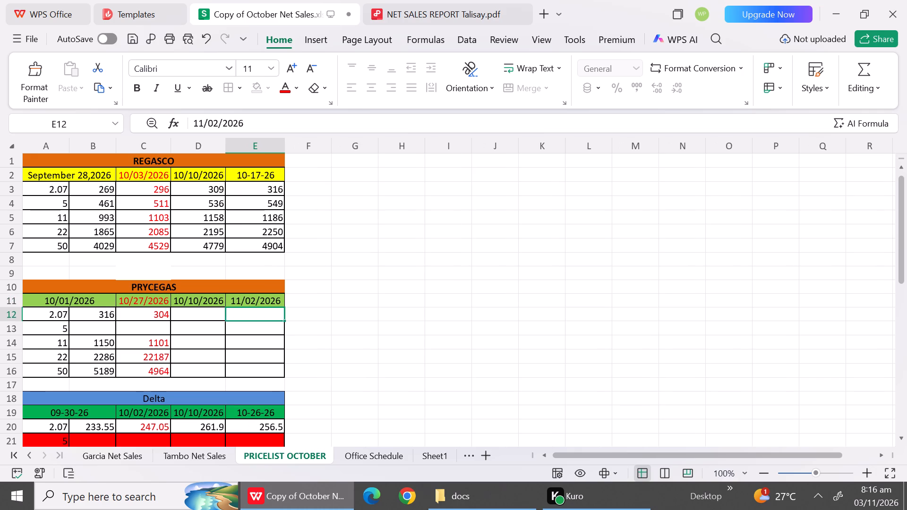
Fill in the PRYCEGAS 11/02/2026 column with 318 for the 2.07 size and 1156 for the 11 size.
click(247, 318)
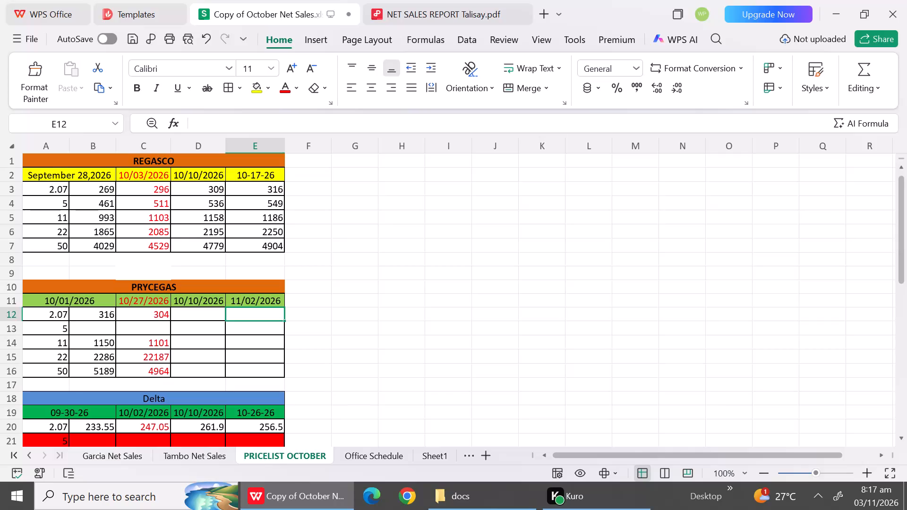
click(240, 318)
text(31)
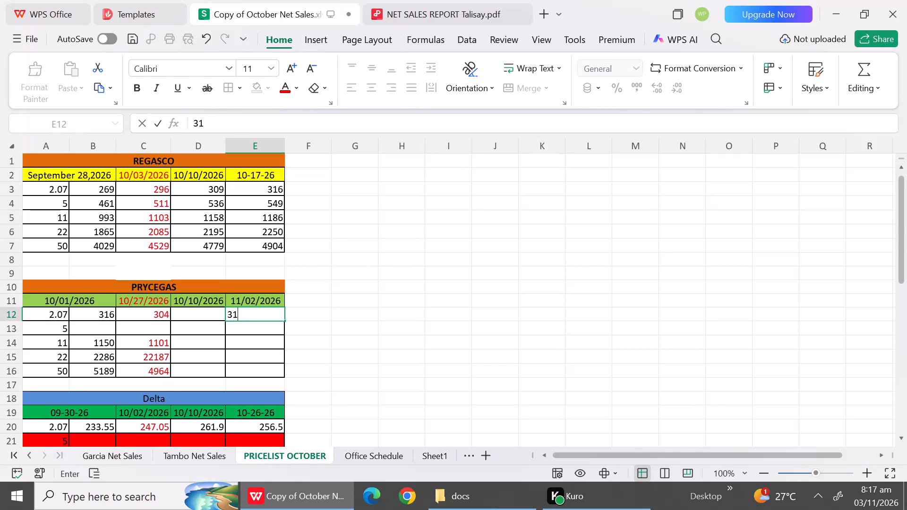
key(8)
click(243, 329)
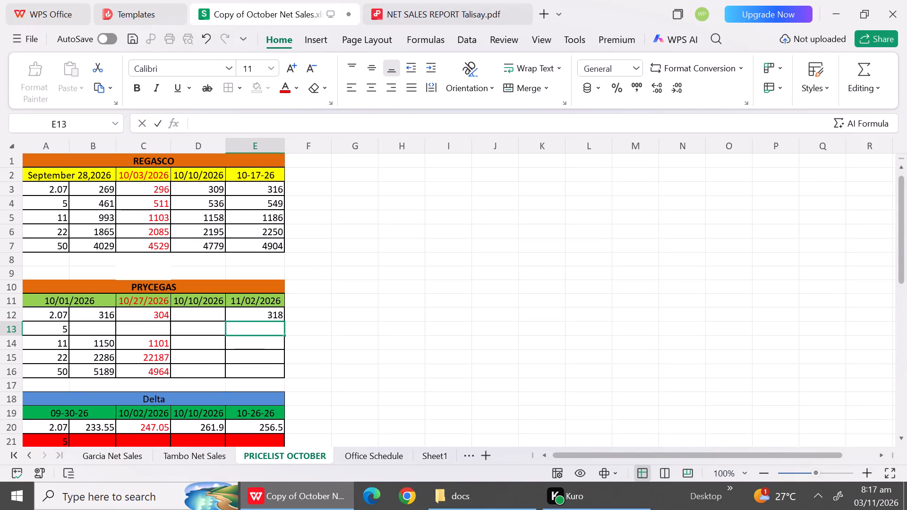
click(245, 352)
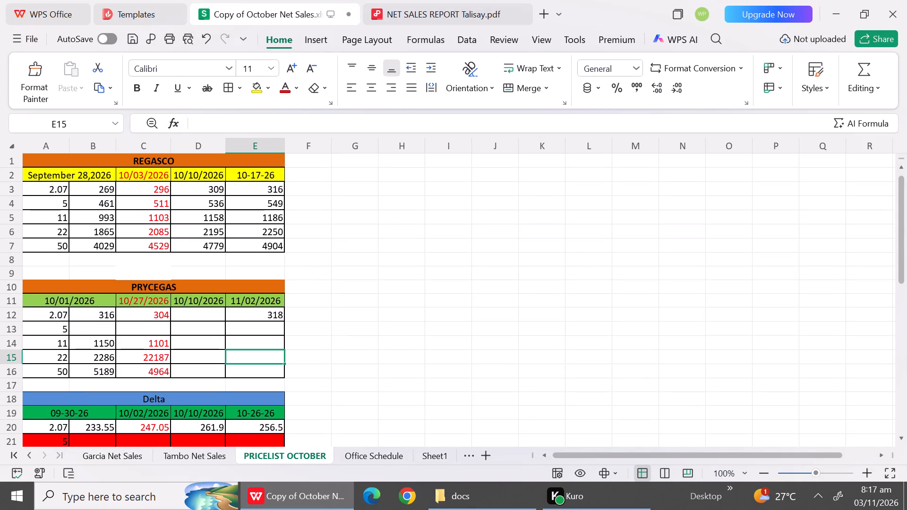
click(236, 336)
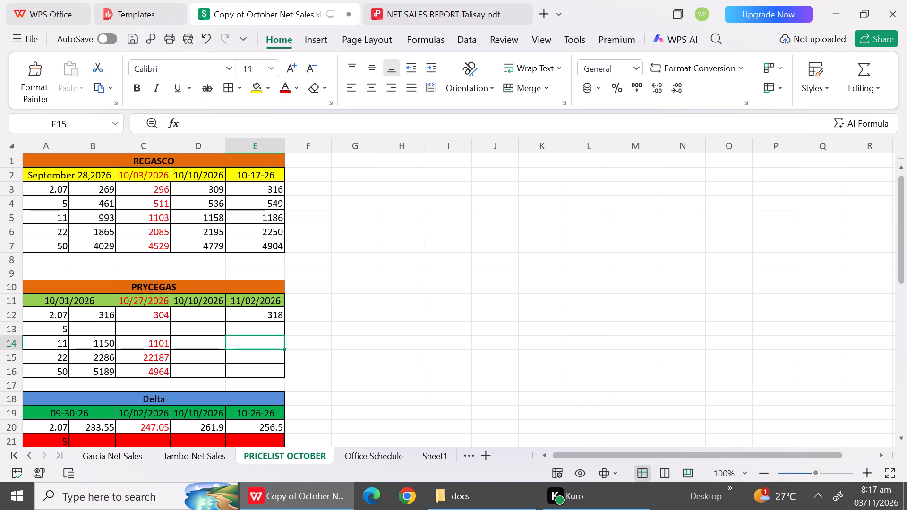
text(1211)
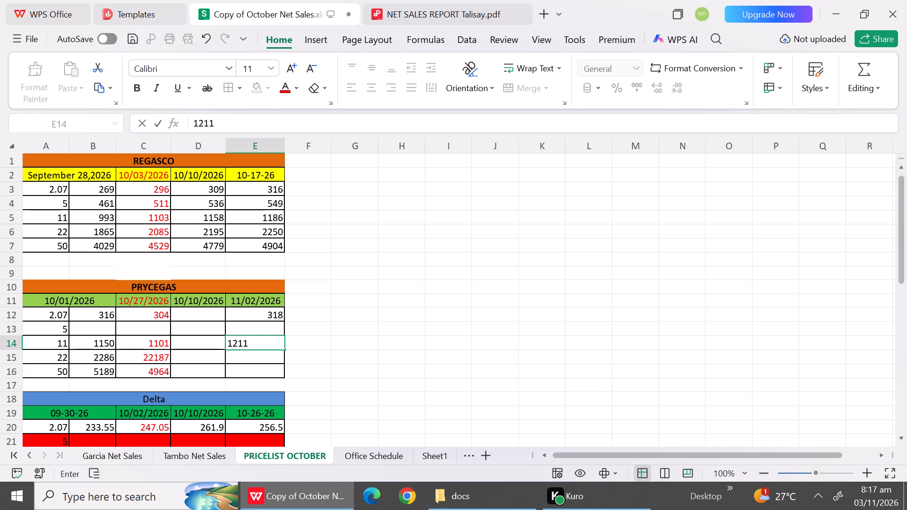
key(BackSpace)
key(BackSpace)
key(BackSpace)
key(BackSpace)
text(1156)
click(244, 359)
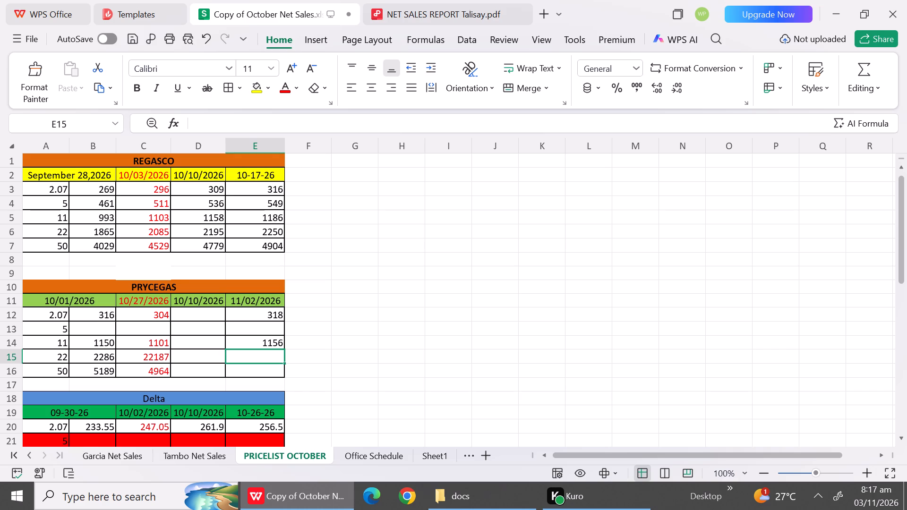
Correct the PRYCEGAS 10/27/2026 price for the 22 size to 2187.
double_click(159, 359)
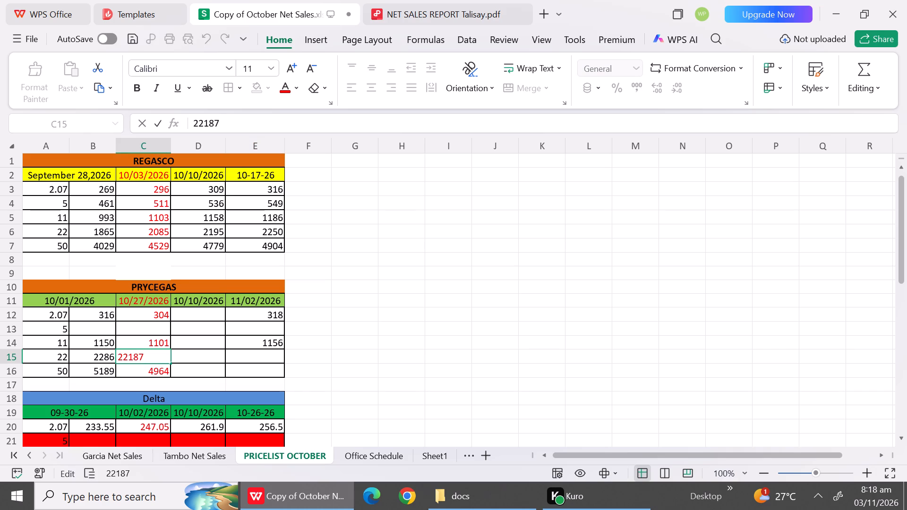
click(128, 360)
key(BackSpace)
click(142, 363)
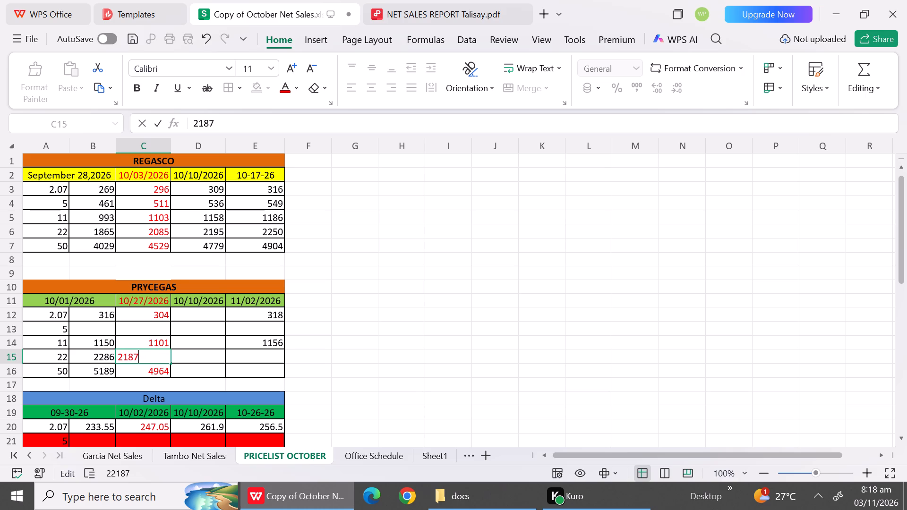
click(262, 358)
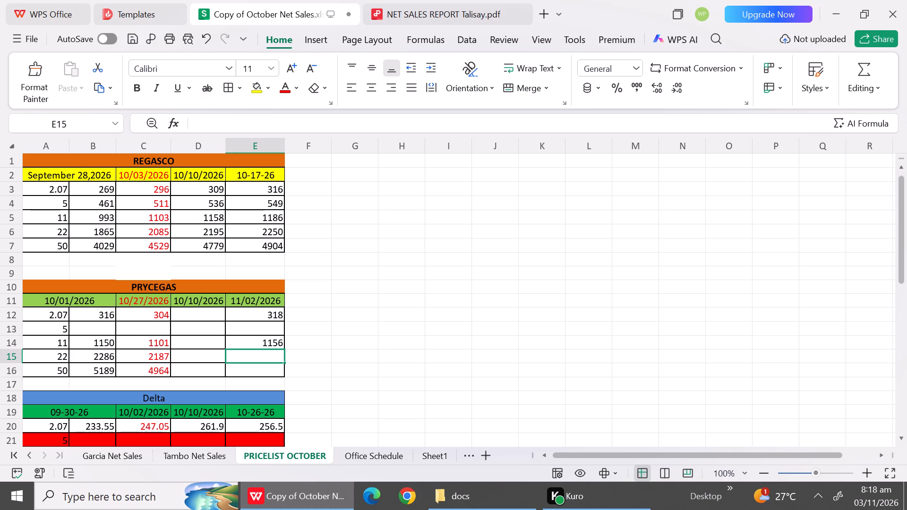
Fill in the PRYCEGAS 11/02/2026 column with 2297 for the 22 size and 5214 for the 50 size.
key(2)
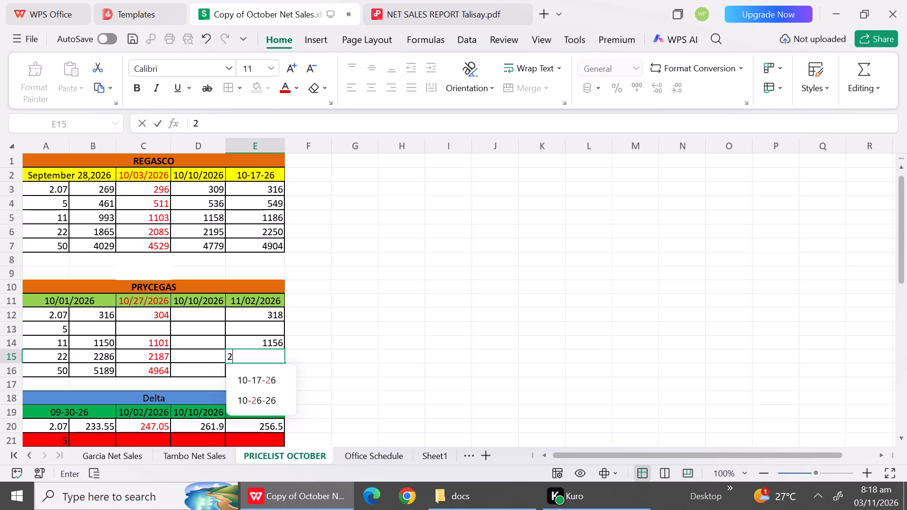
key(2)
text(97)
click(263, 374)
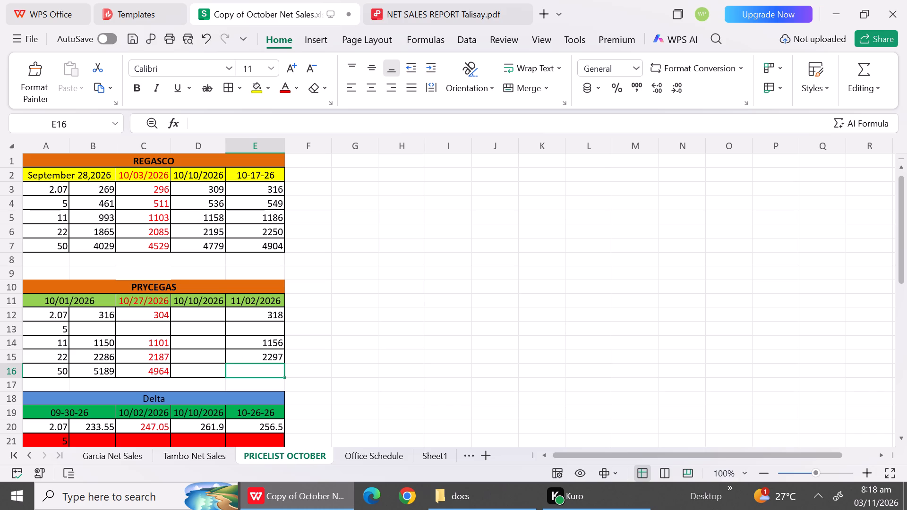
text(521)
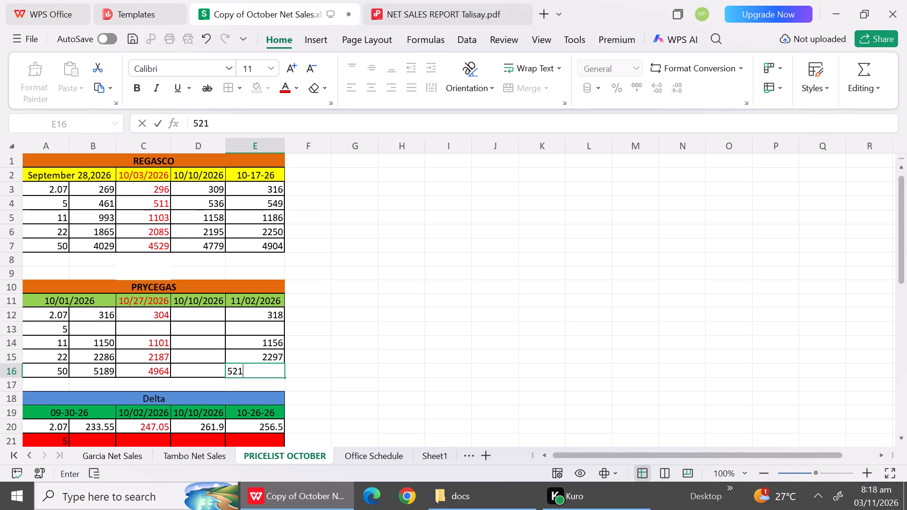
key(4)
click(354, 339)
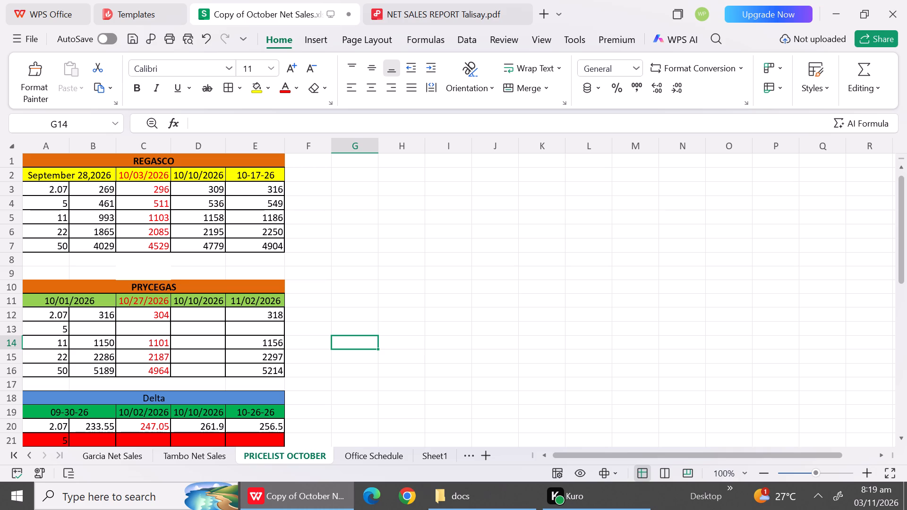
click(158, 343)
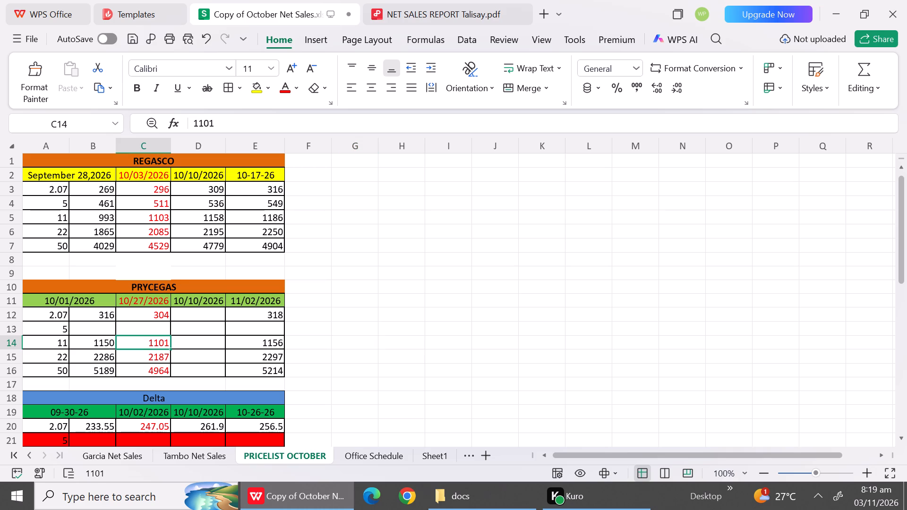
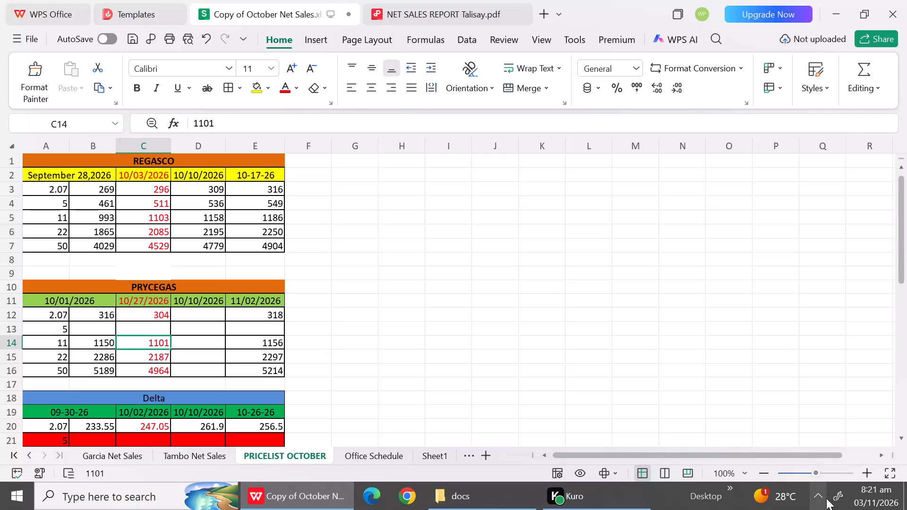
Check the November 2026 dates in the system calendar and return to the October price list.
click(871, 502)
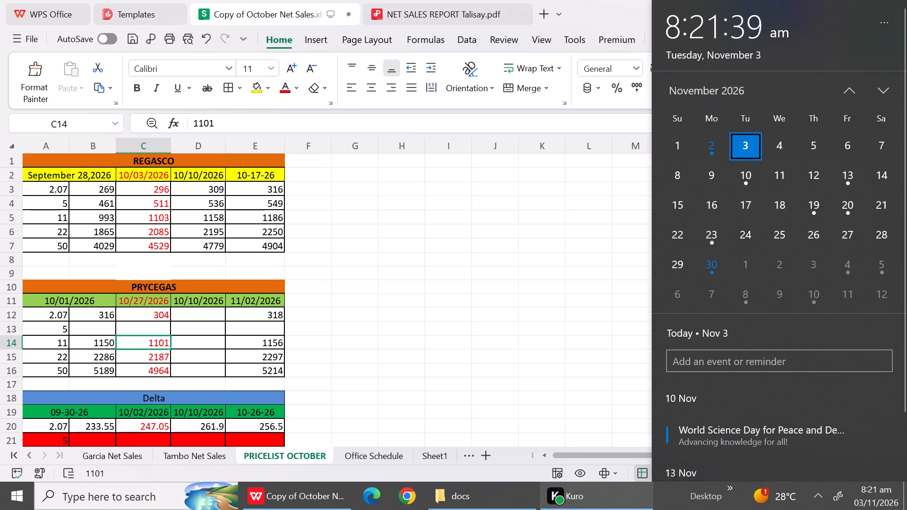
click(454, 387)
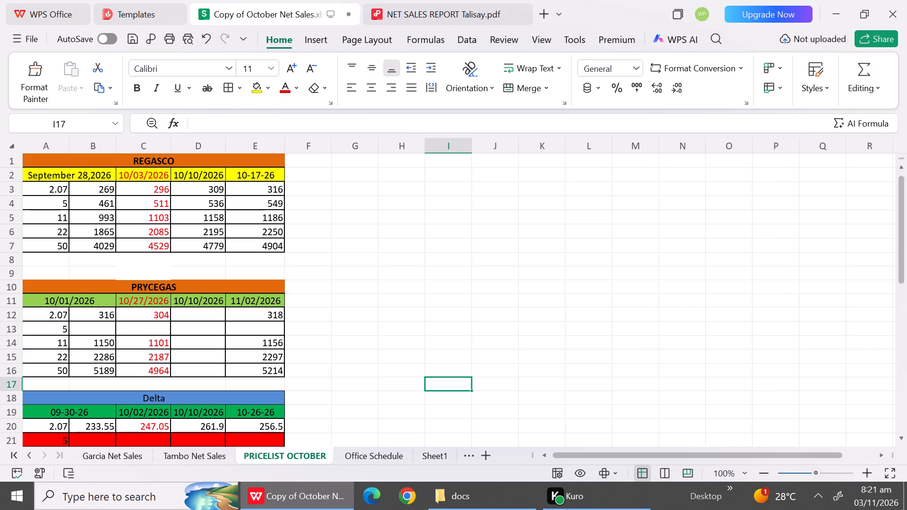
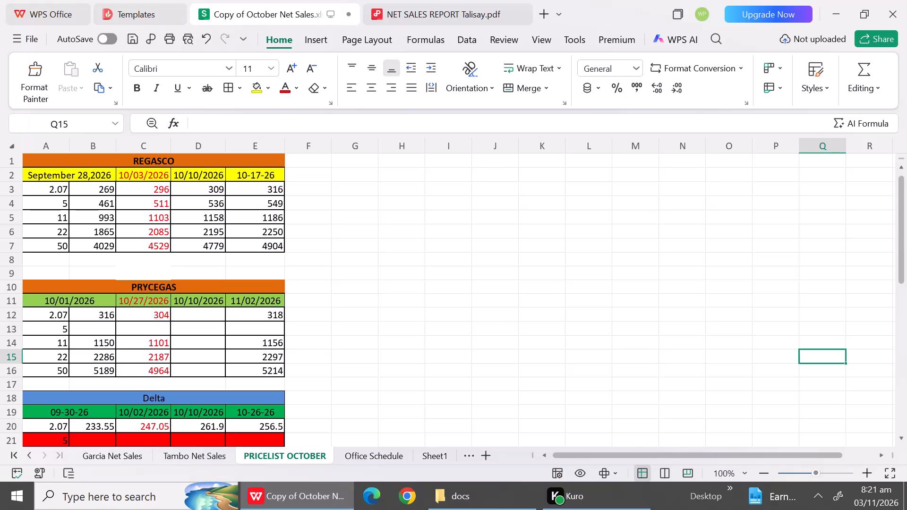
In the October 10 Tambo net sales report, set the Net for the 2.70 kg Regasco row to 304.
click(202, 459)
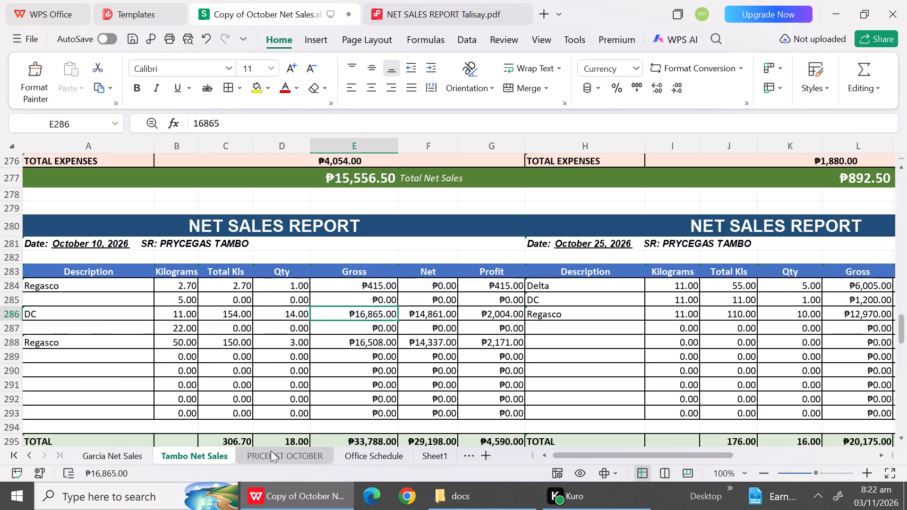
click(287, 455)
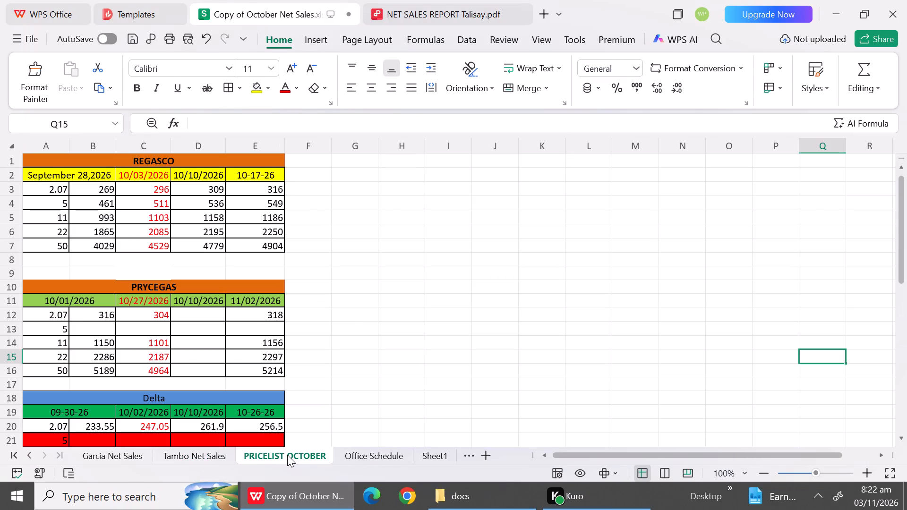
click(215, 456)
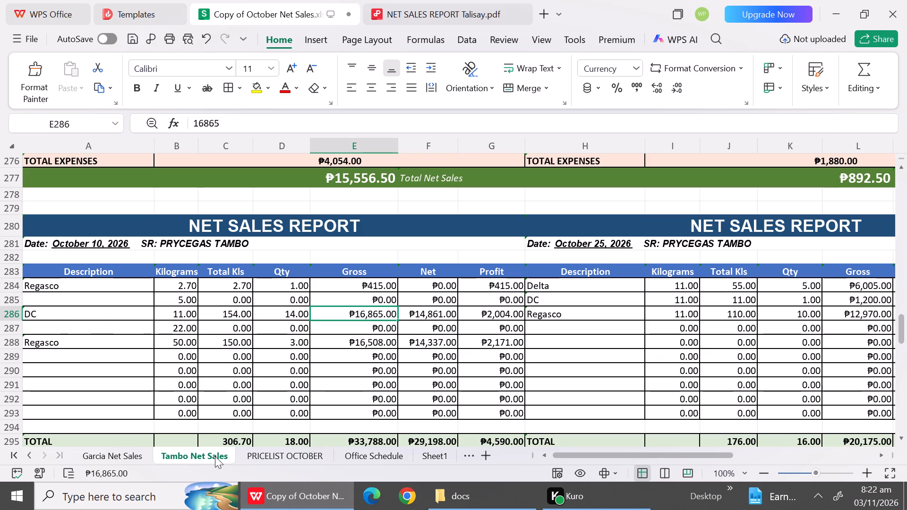
click(424, 287)
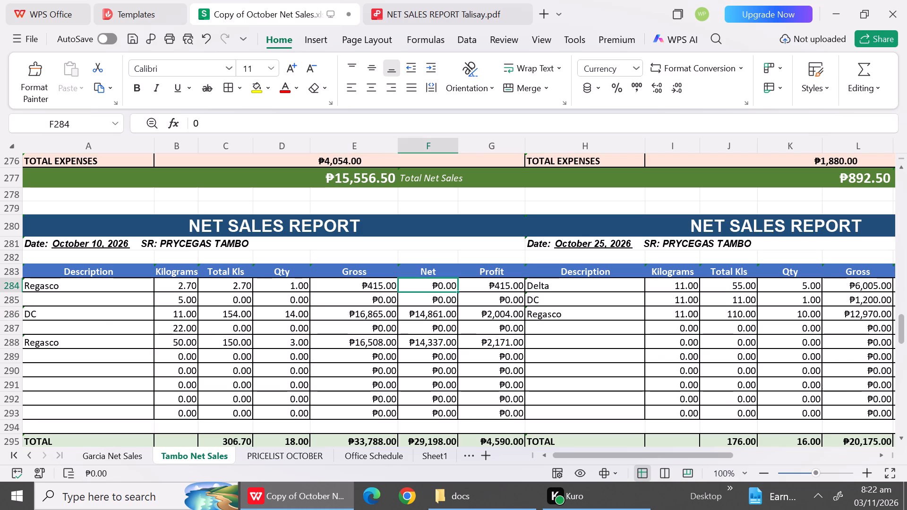
text(304)
click(442, 321)
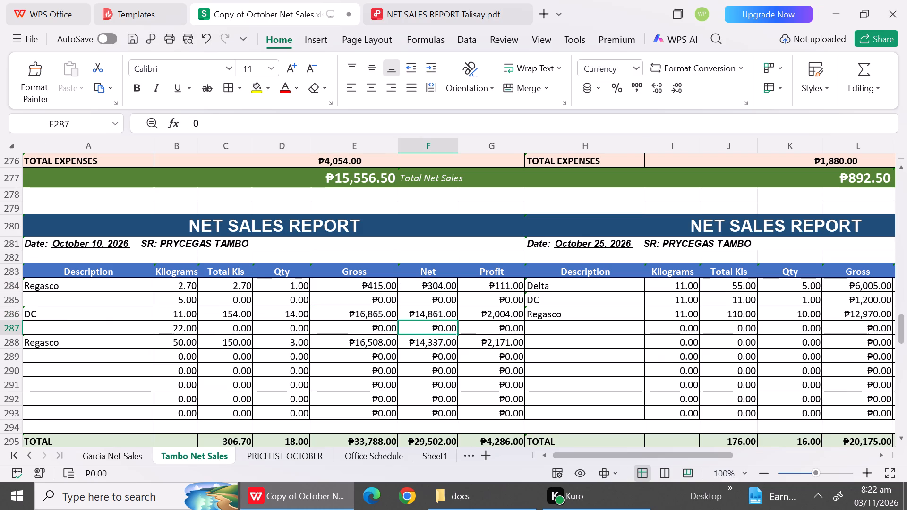
Fill the empty second row of the October 10 report with Pyrcegas, 11 kilograms and quantity 30.
click(62, 301)
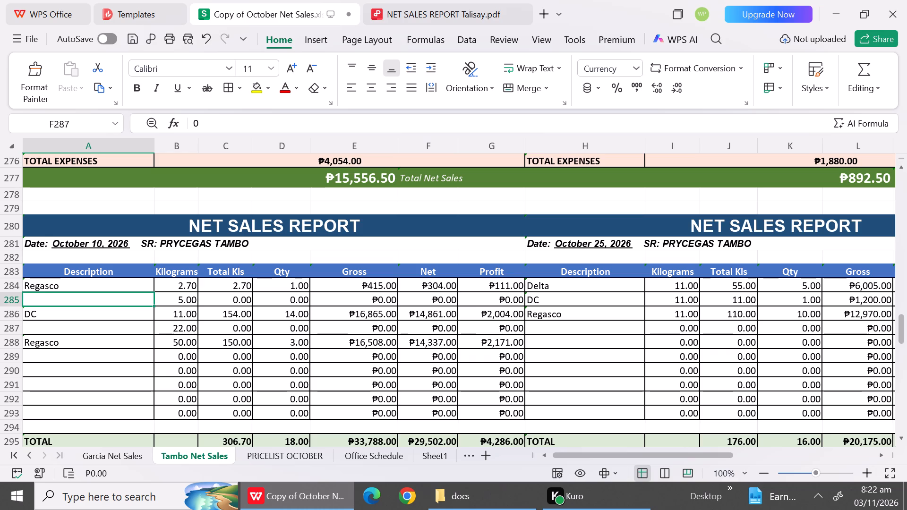
key(shift+p)
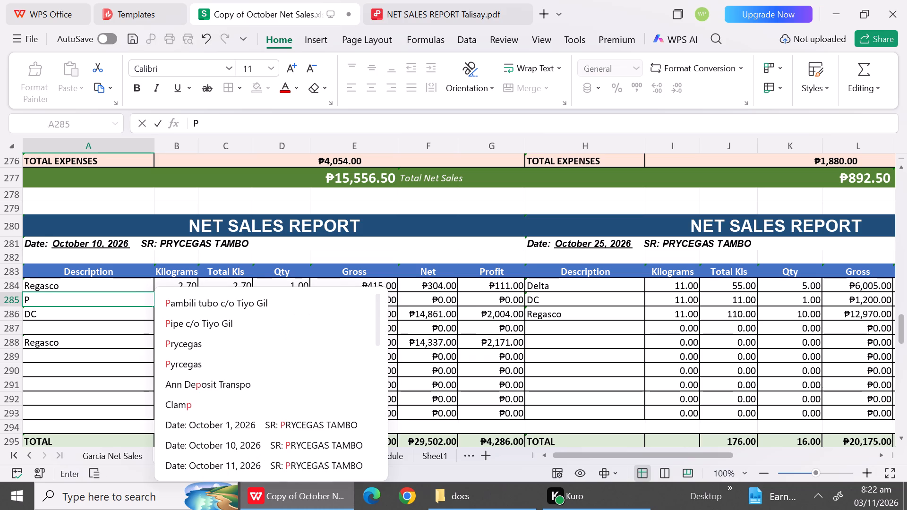
text(yr)
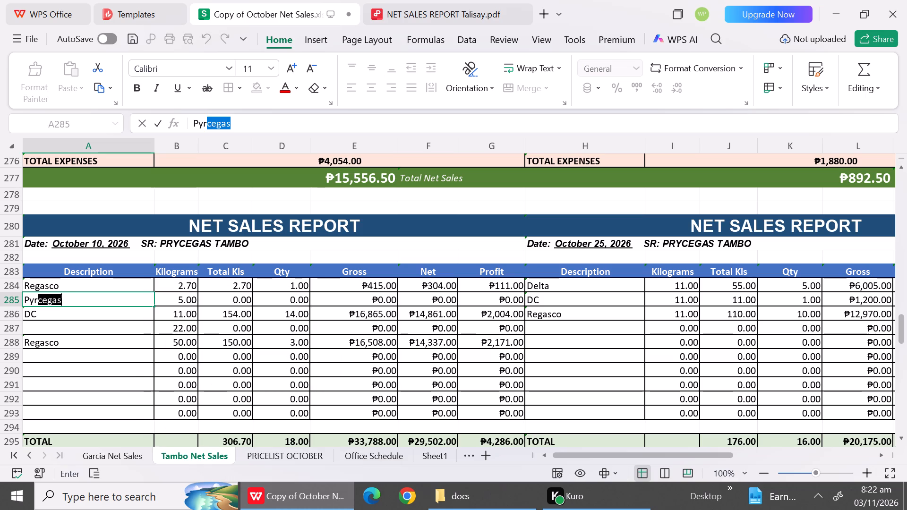
key(Right)
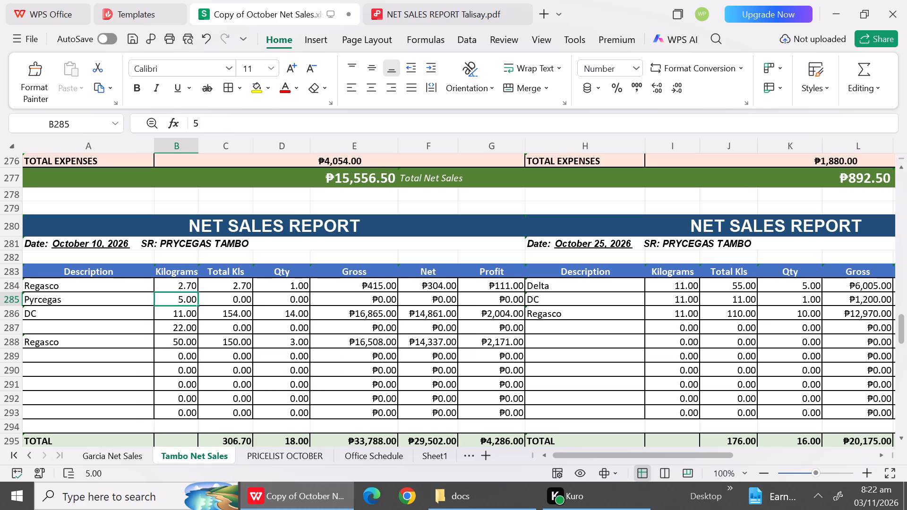
click(231, 302)
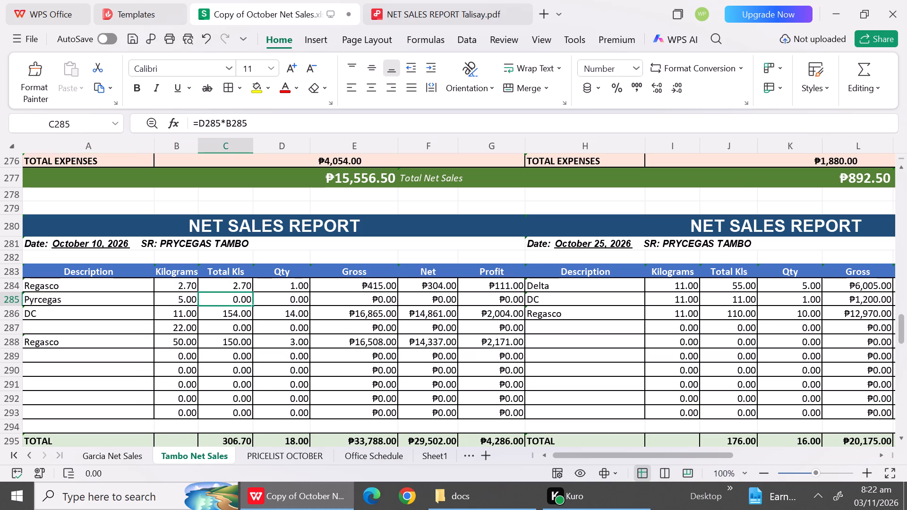
click(299, 300)
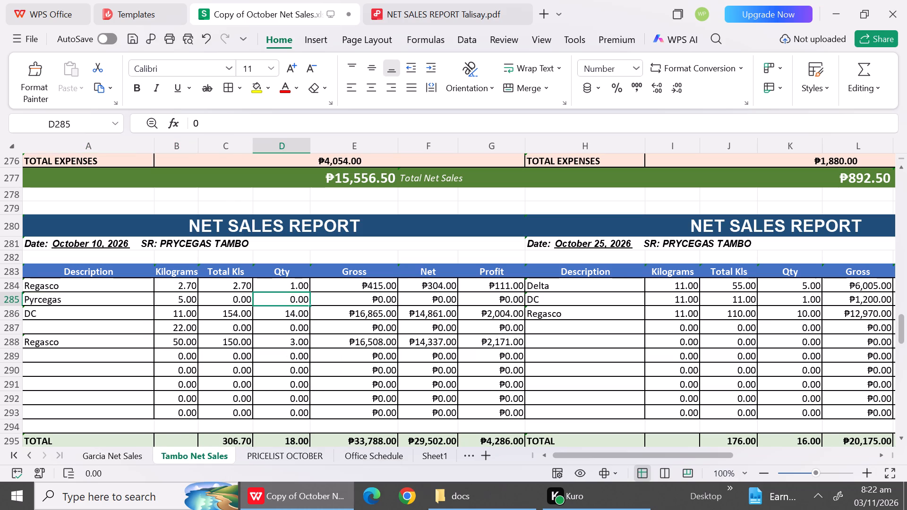
text(30)
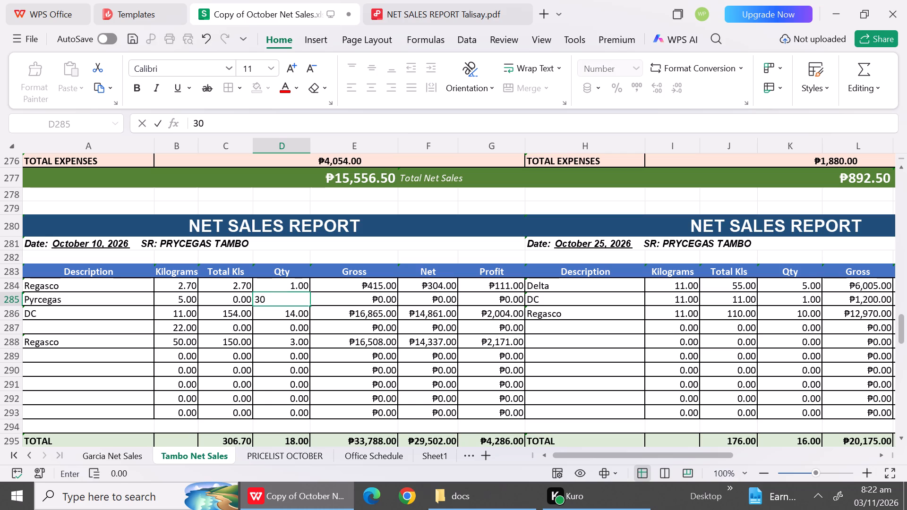
click(284, 330)
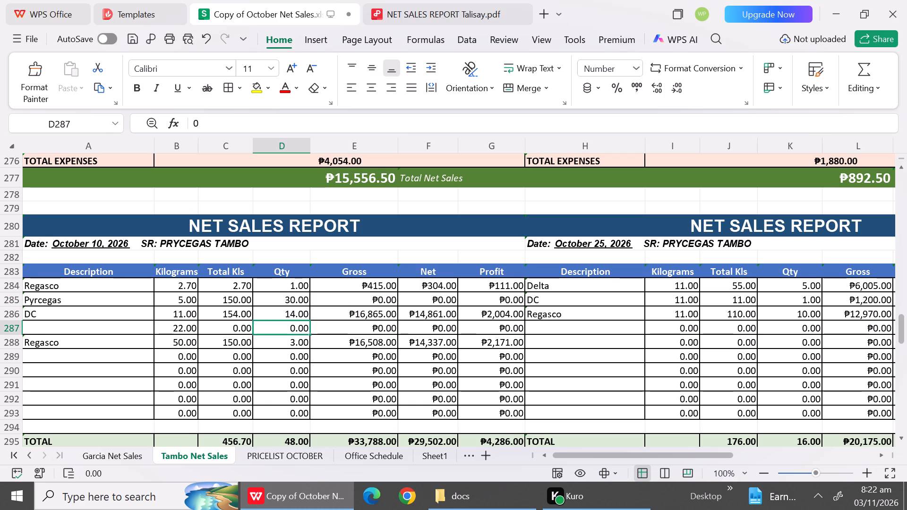
drag(119, 315, 184, 301)
click(184, 301)
key(1)
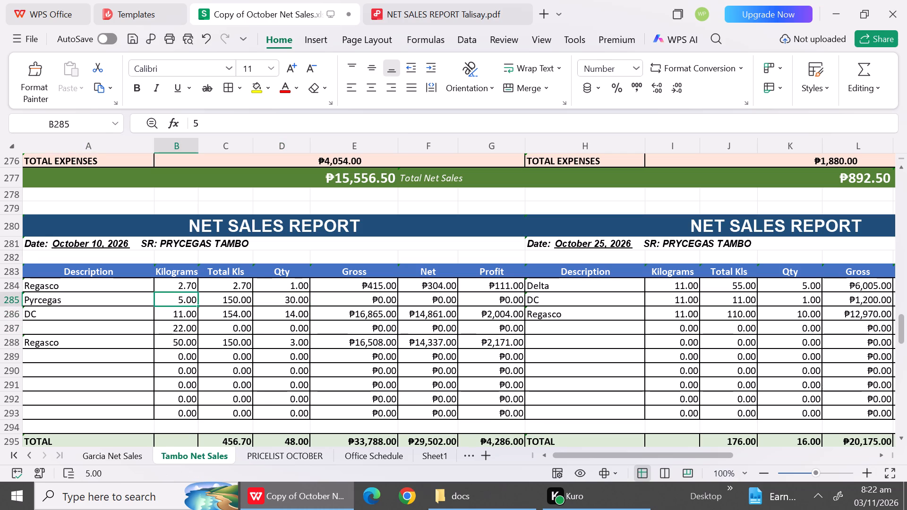
key(1)
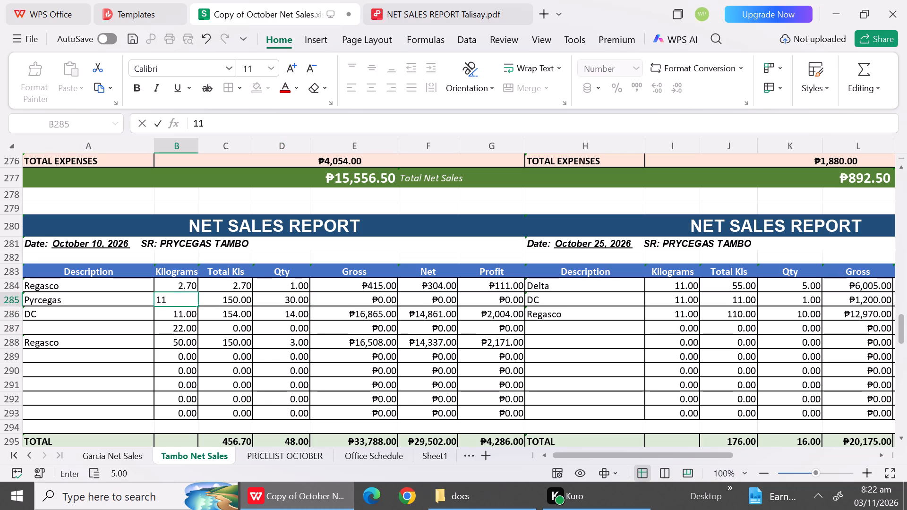
click(148, 330)
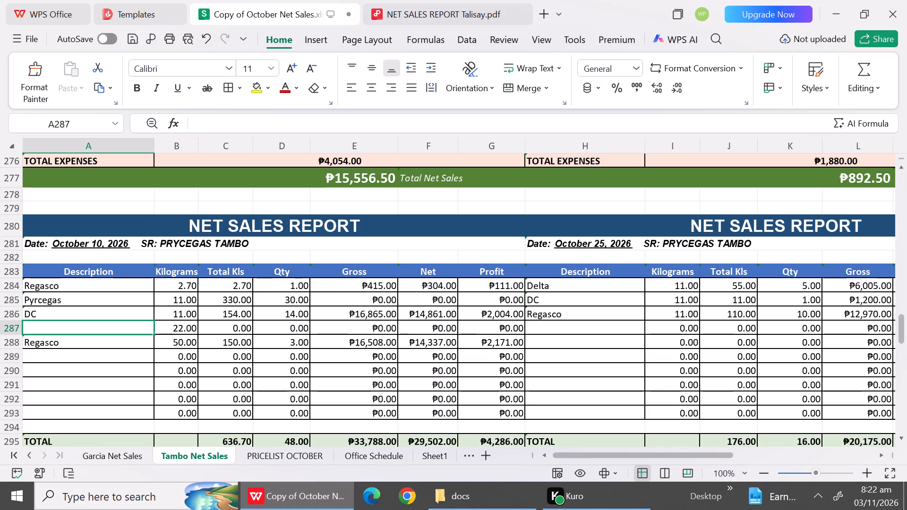
Set the DC row's quantity to 4 in the October 10 report.
click(92, 312)
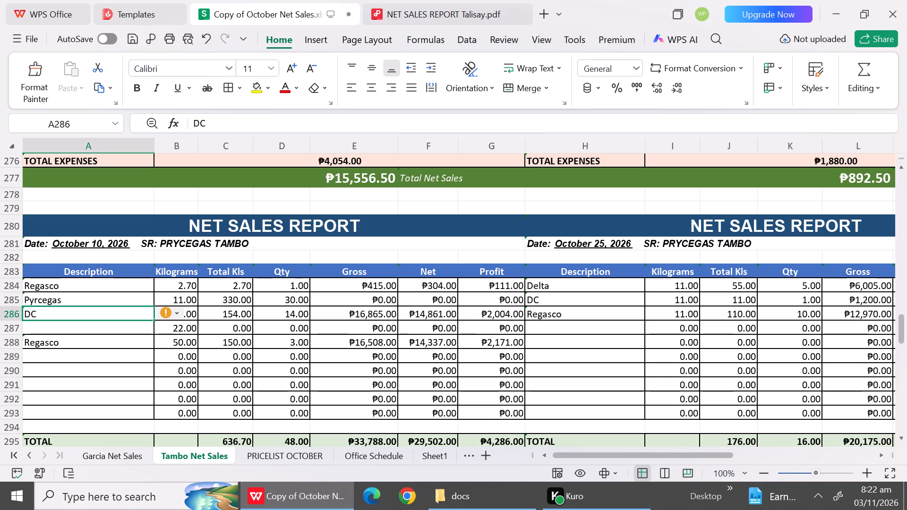
click(290, 314)
key(4)
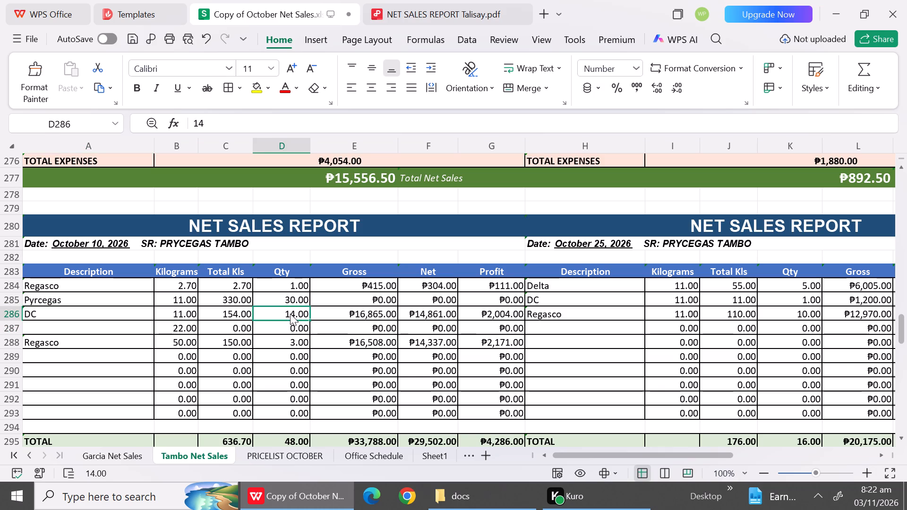
Enter Regasco as the description of the October 10 report's 22 kg row, with quantity 1.
click(117, 325)
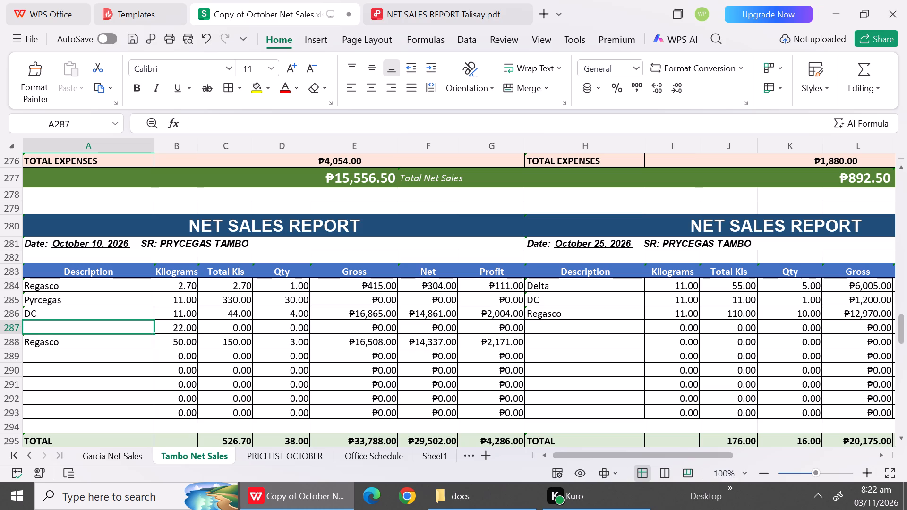
key(shift+r)
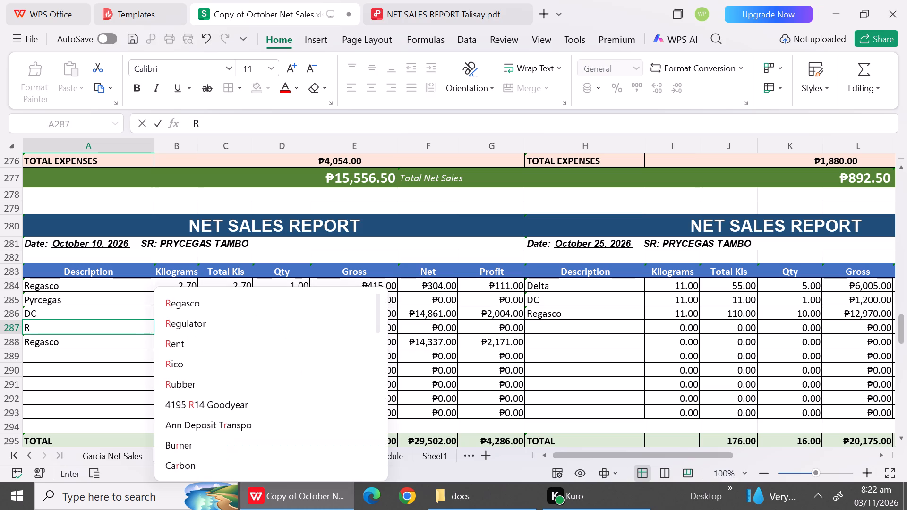
click(185, 304)
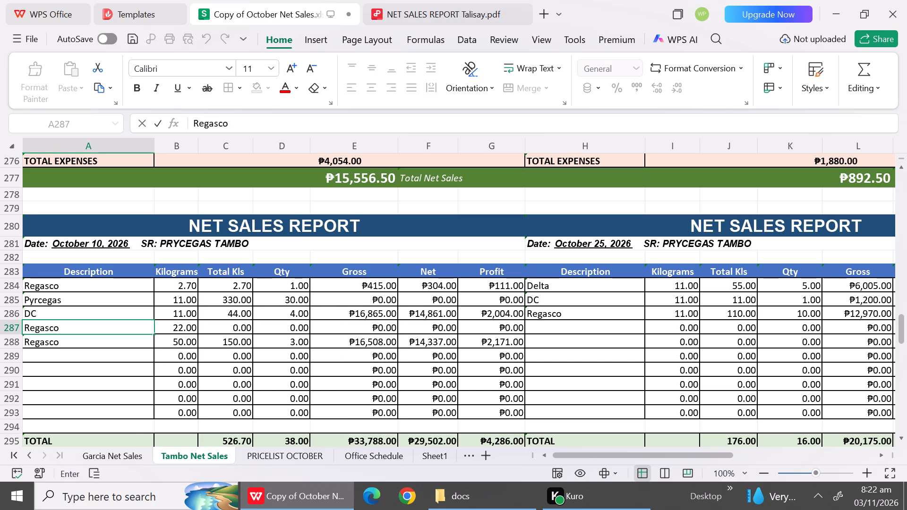
click(297, 325)
key(1)
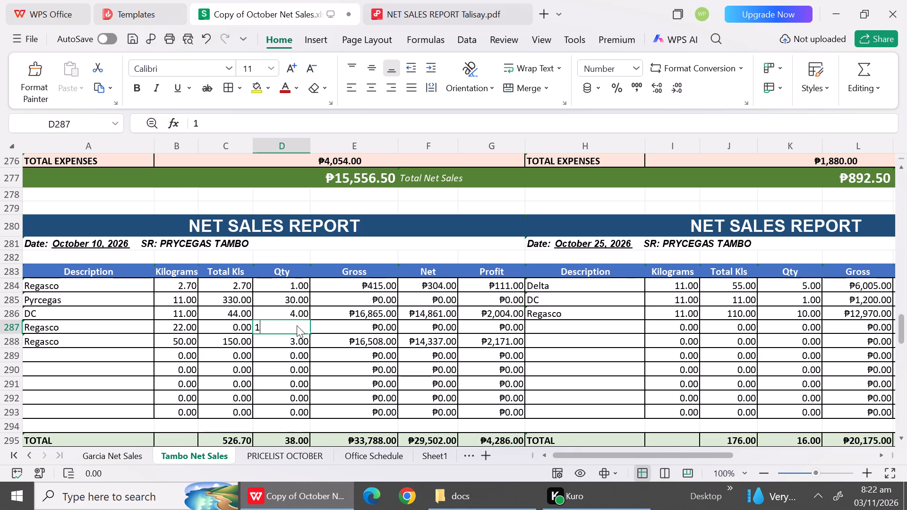
click(68, 367)
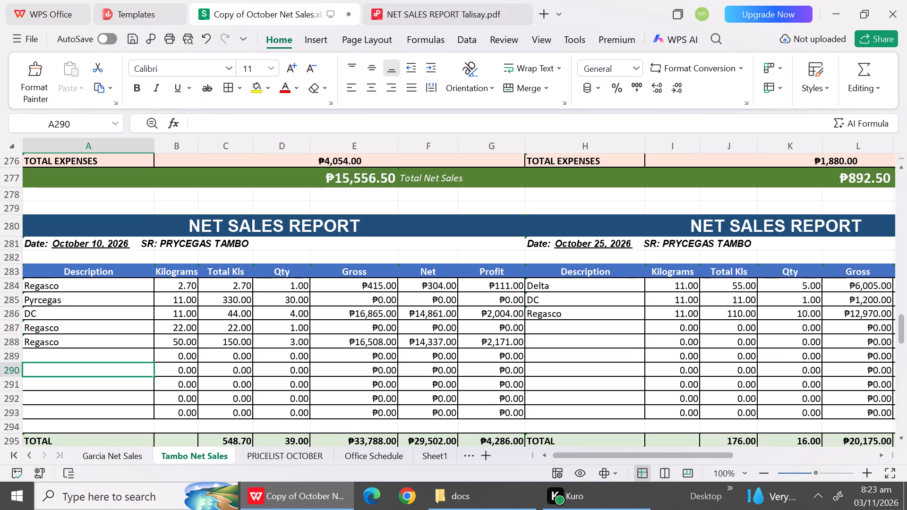
Change the last Regasco row of the October 10 report to 8 kilograms and quantity 8.
click(185, 346)
key(8)
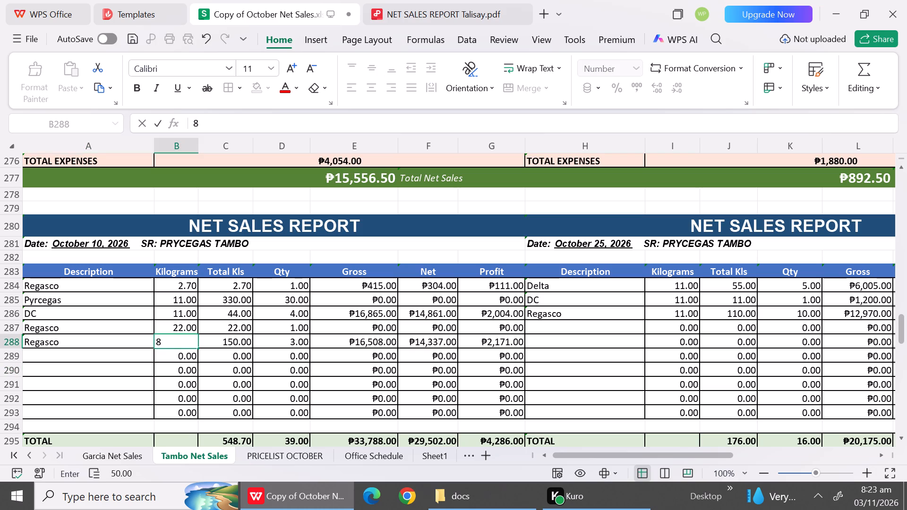
click(285, 340)
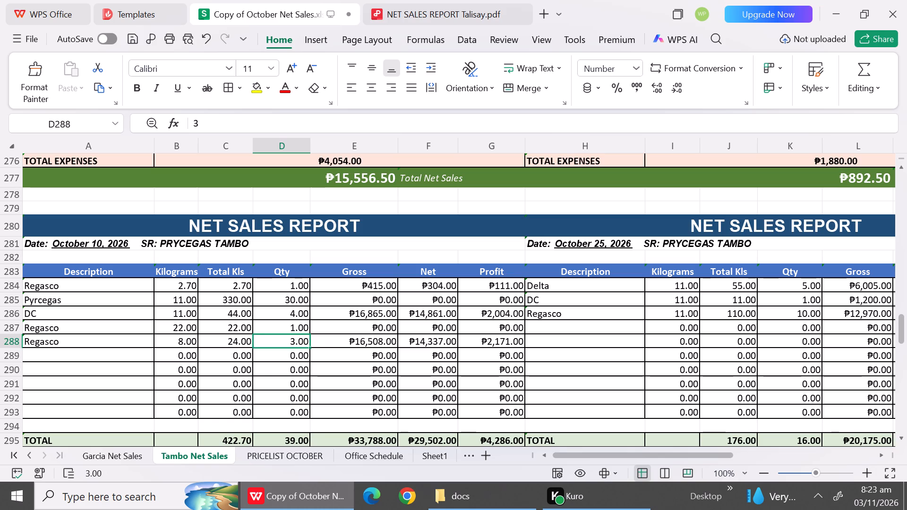
key(8)
click(346, 368)
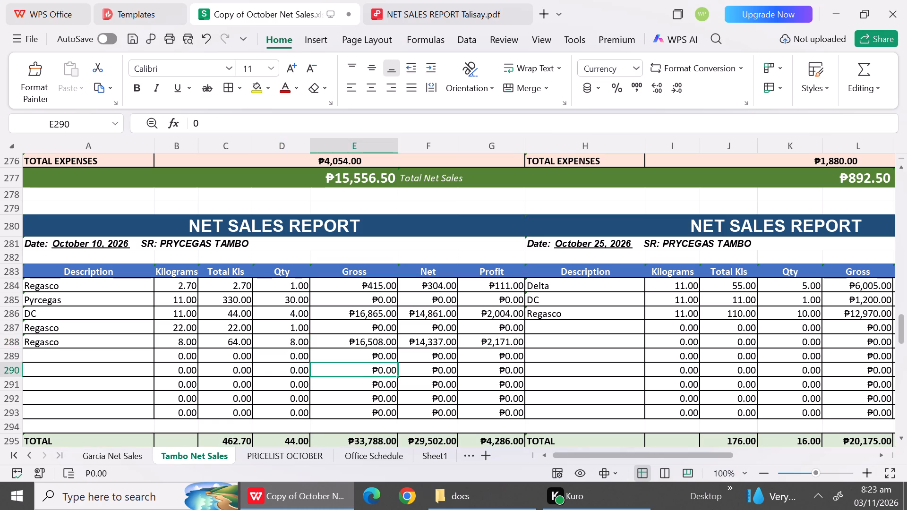
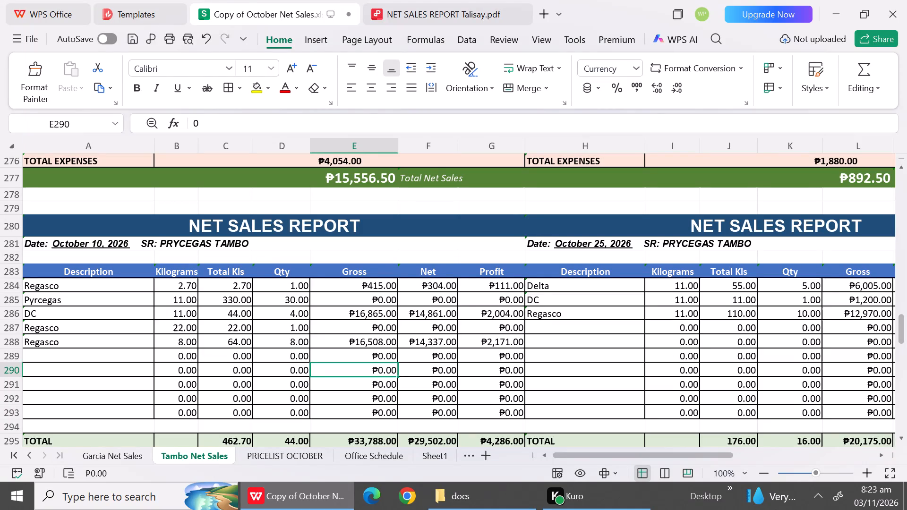
Enter Hose and Clamp as descriptions in the two rows below the last Regasco row of the October 10 report.
click(87, 351)
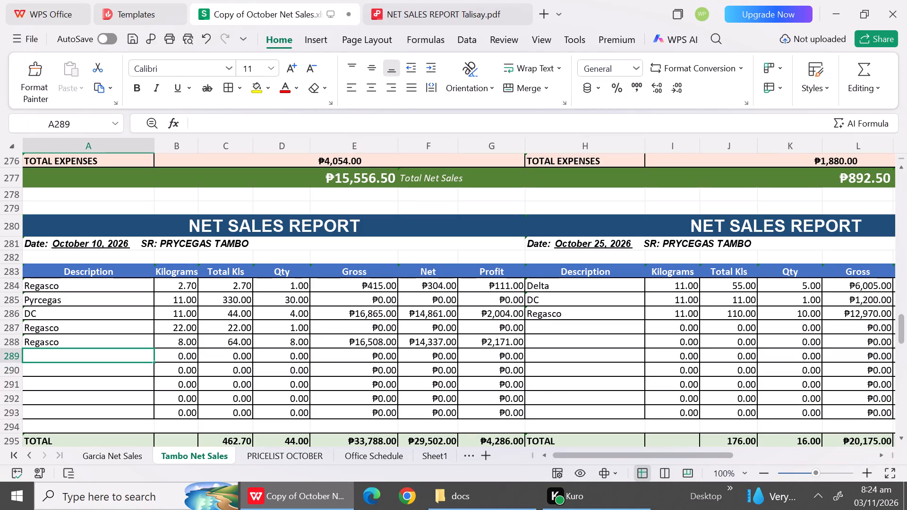
key(shift+h)
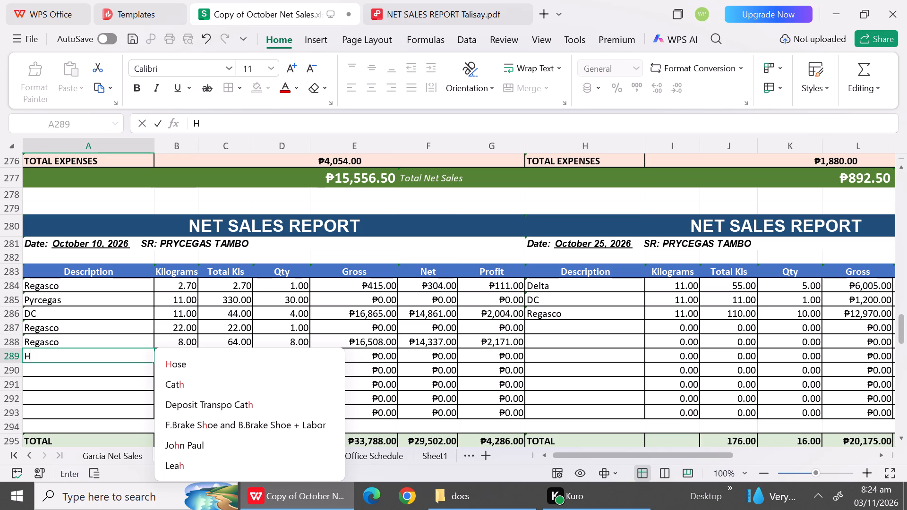
click(171, 358)
click(99, 377)
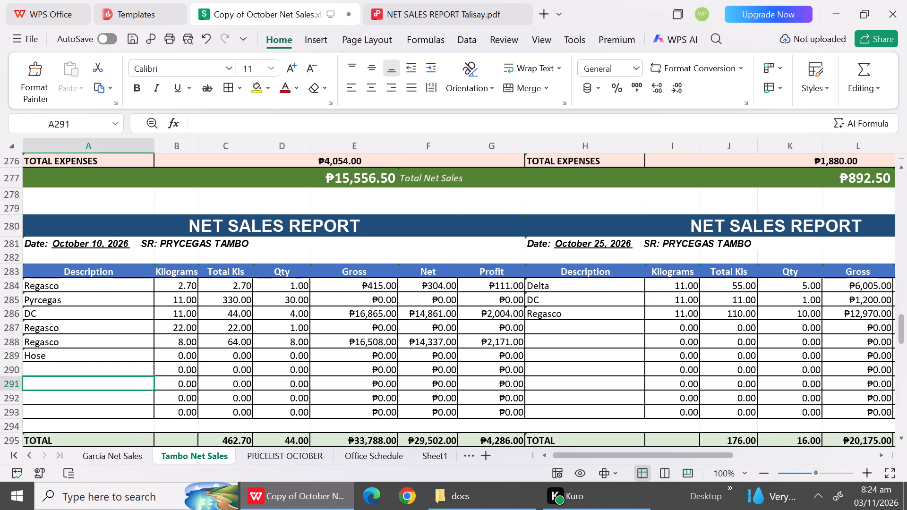
key(shift+c)
key(BackSpace)
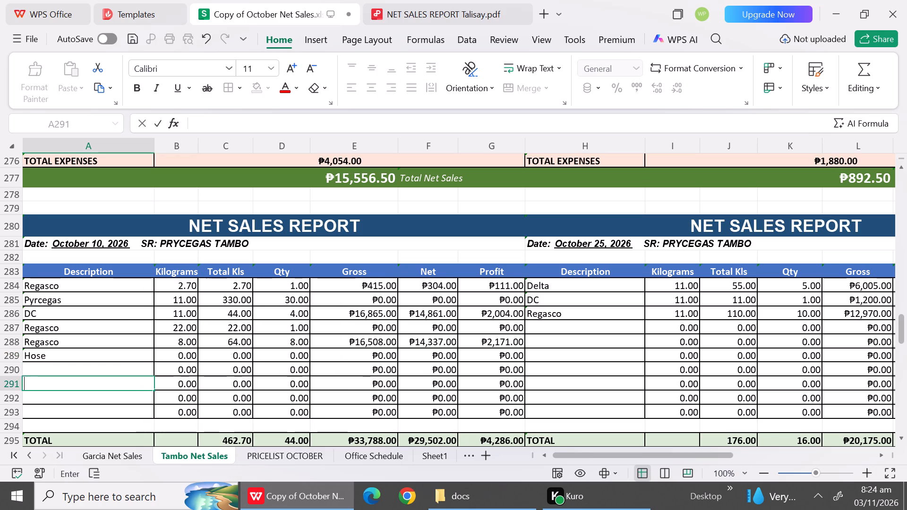
click(82, 366)
key(shift+c)
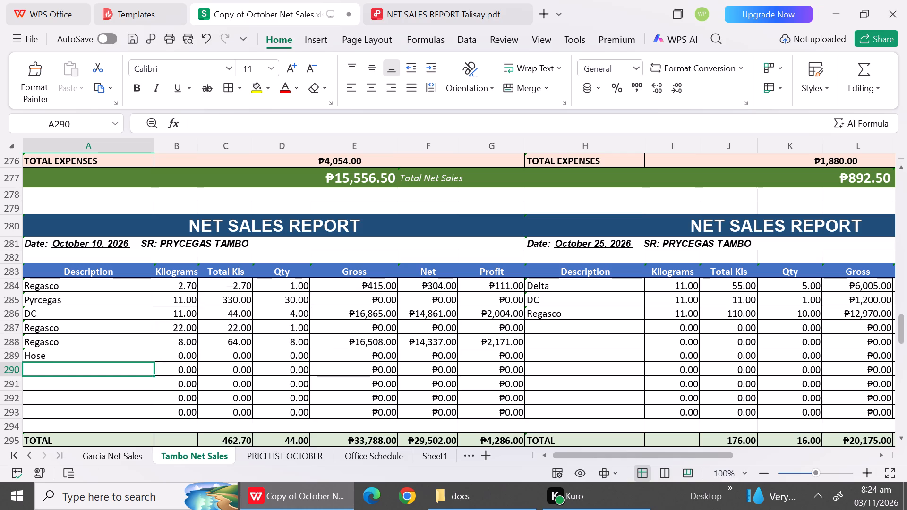
click(184, 339)
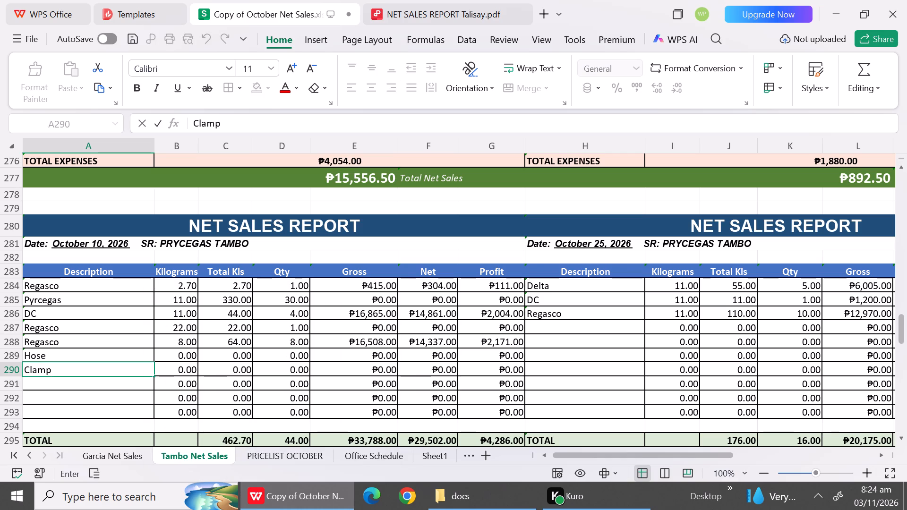
Set the quantity to 1 for Hose and 2 for Clamp in the October 10 report.
click(299, 357)
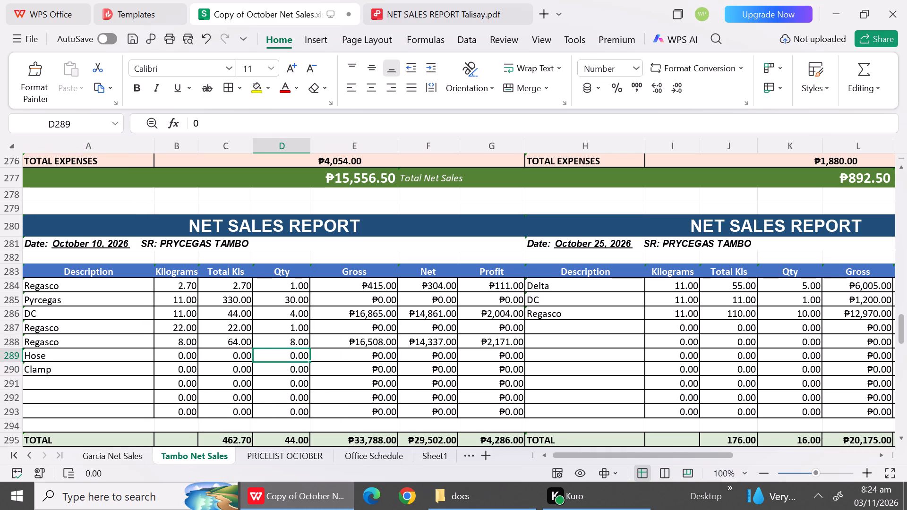
key(1)
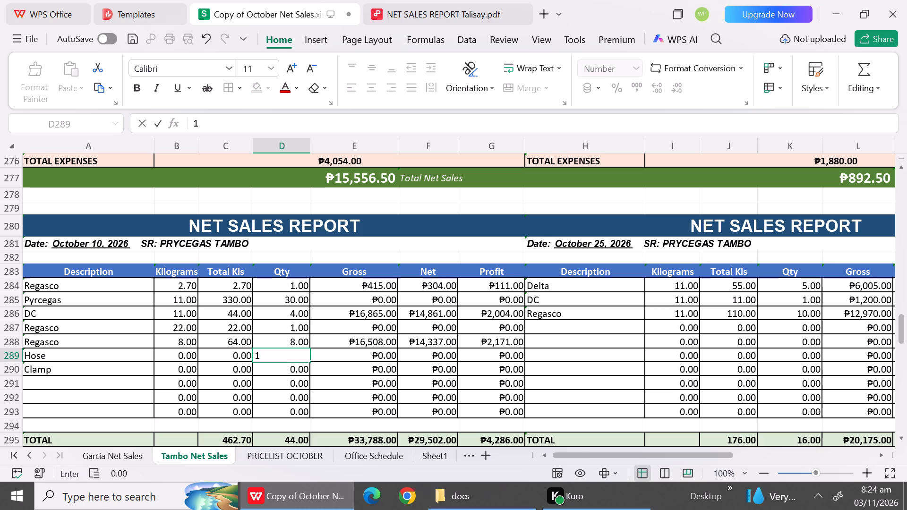
key(Down)
key(2)
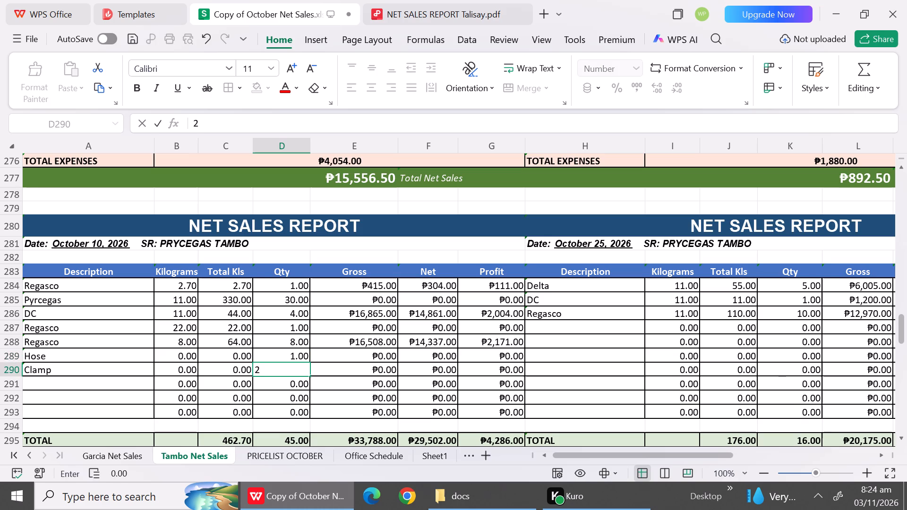
click(305, 395)
Select the gross amount of the Hose row in the October 10 report.
click(384, 359)
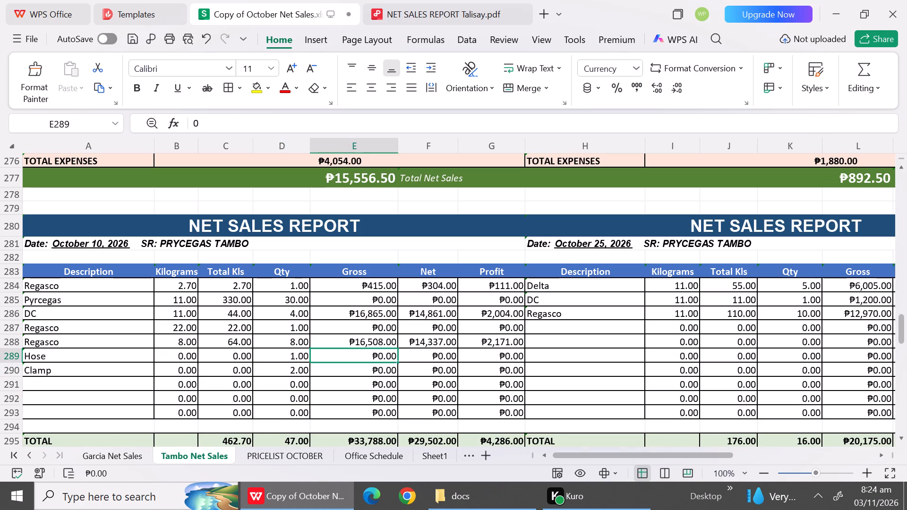
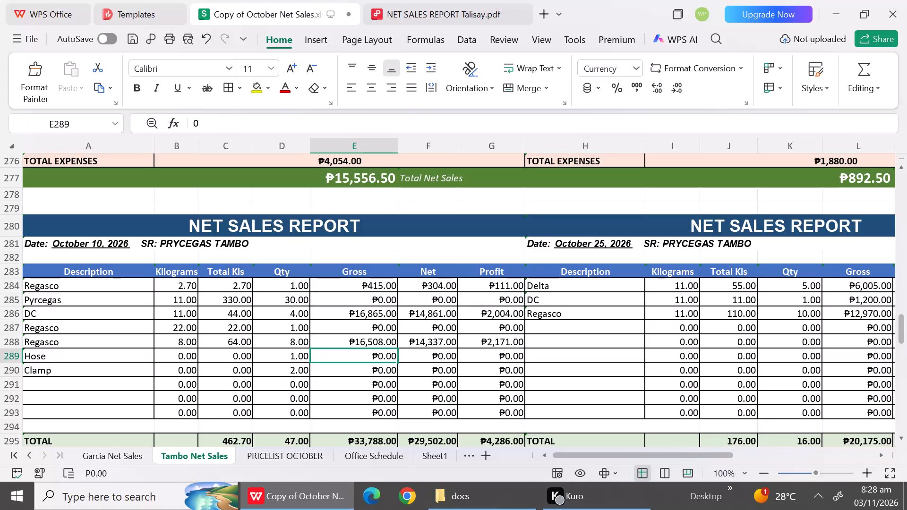
Set the kilograms of the last Regasco row in the October 10 report to 50.
click(191, 343)
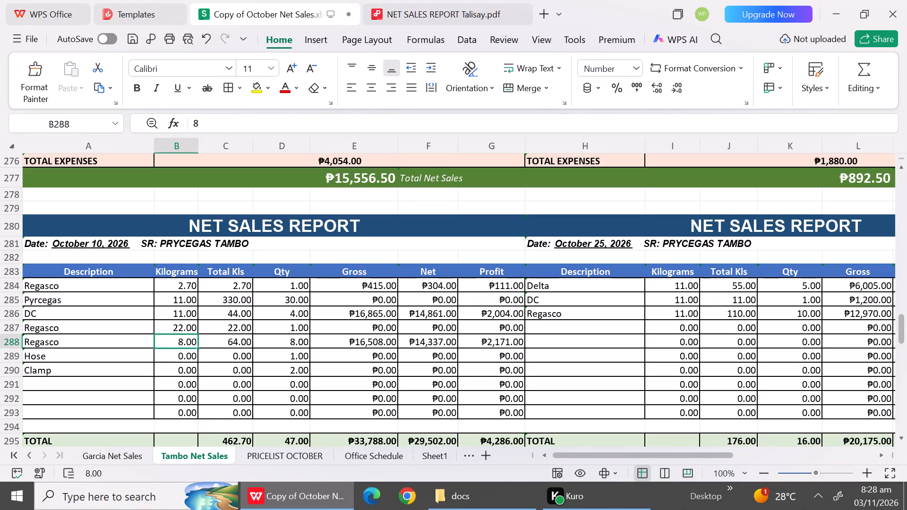
text(50)
click(199, 367)
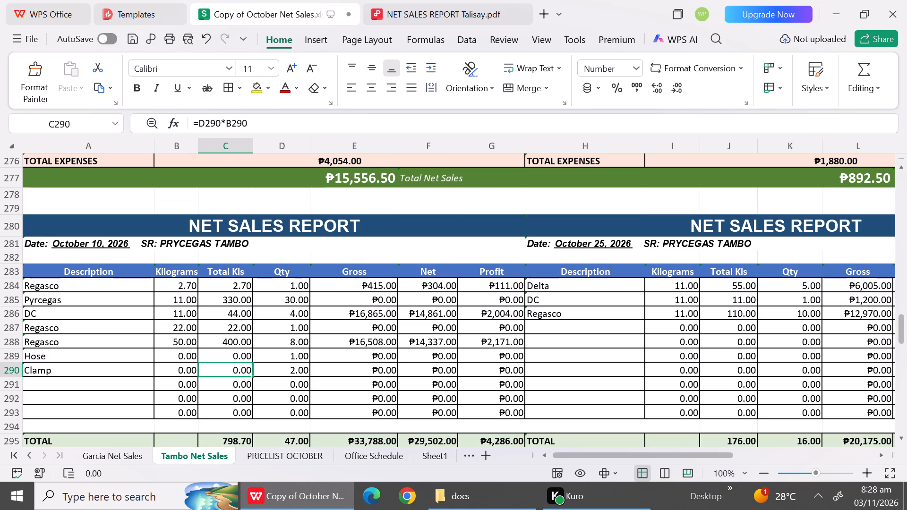
Enter gross amounts of 38020 for Pyrcegas and 5300 for DC in the October 10 report.
click(374, 297)
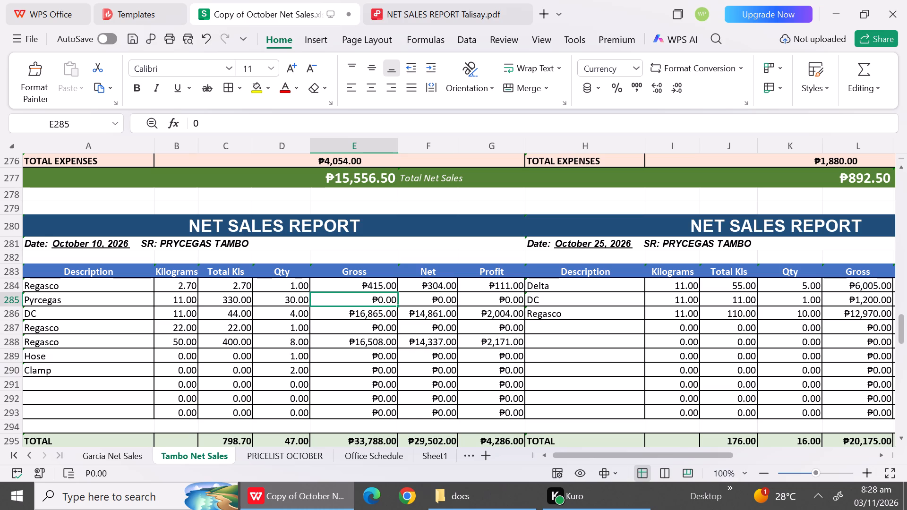
text(37)
key(BackSpace)
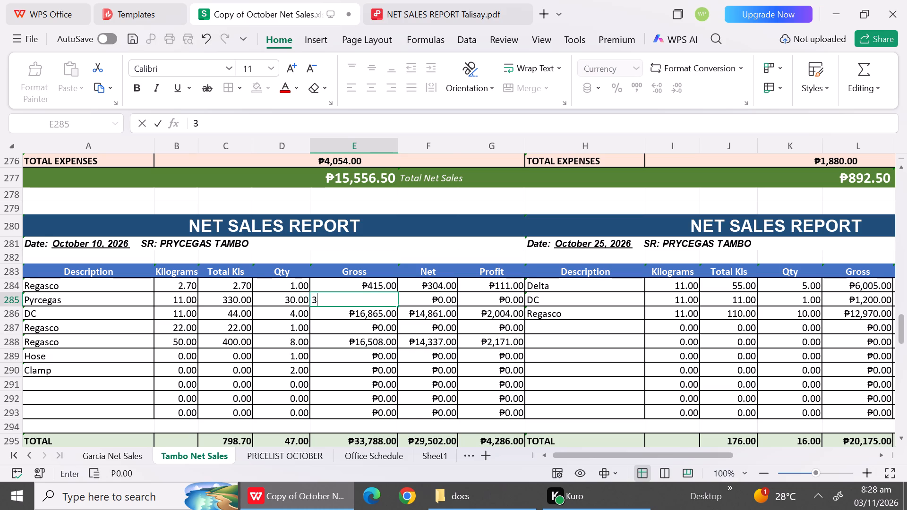
key(8)
text(020)
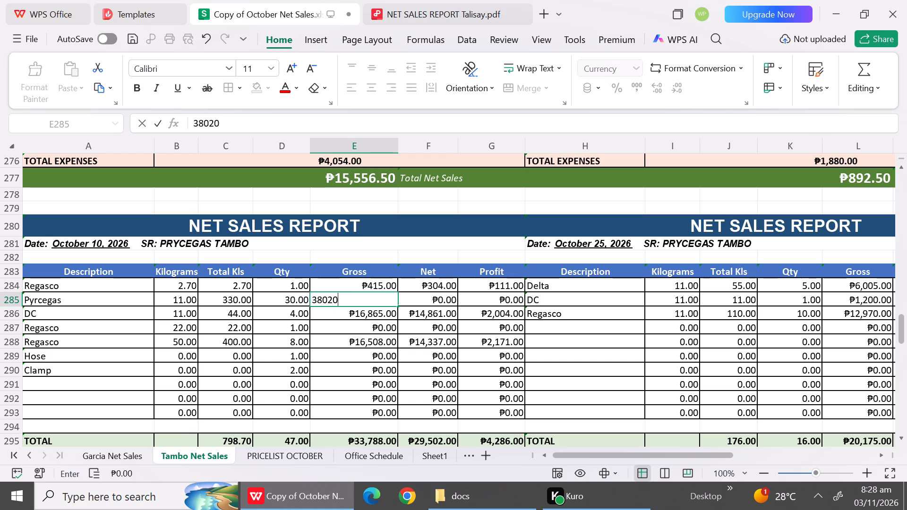
click(369, 318)
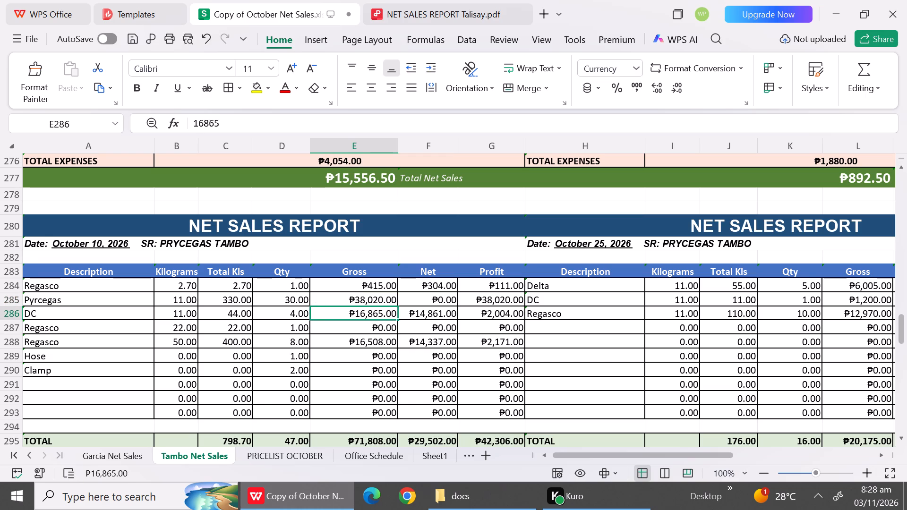
text(5300)
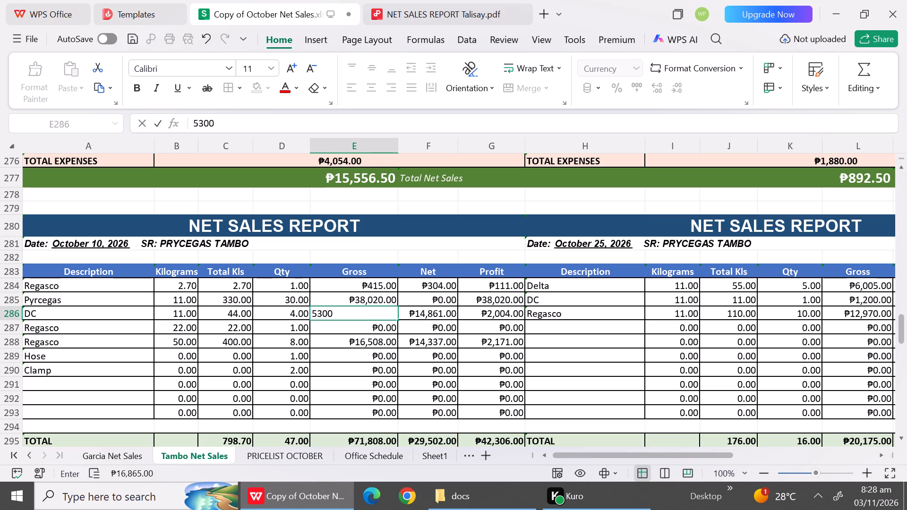
click(369, 330)
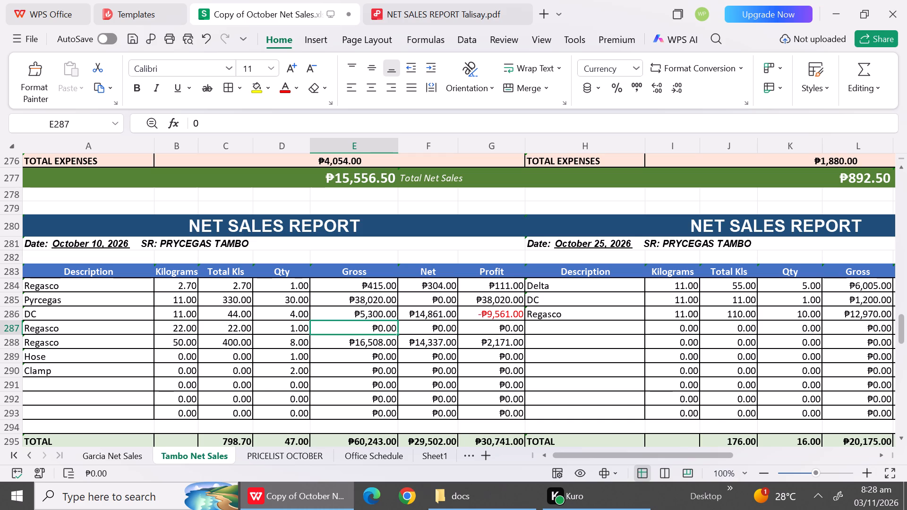
Set the Regasco row directly below DC in the October 10 report to 11 kilograms and a gross of 1311.
click(191, 332)
text(21)
key(BackSpace)
key(BackSpace)
text(11)
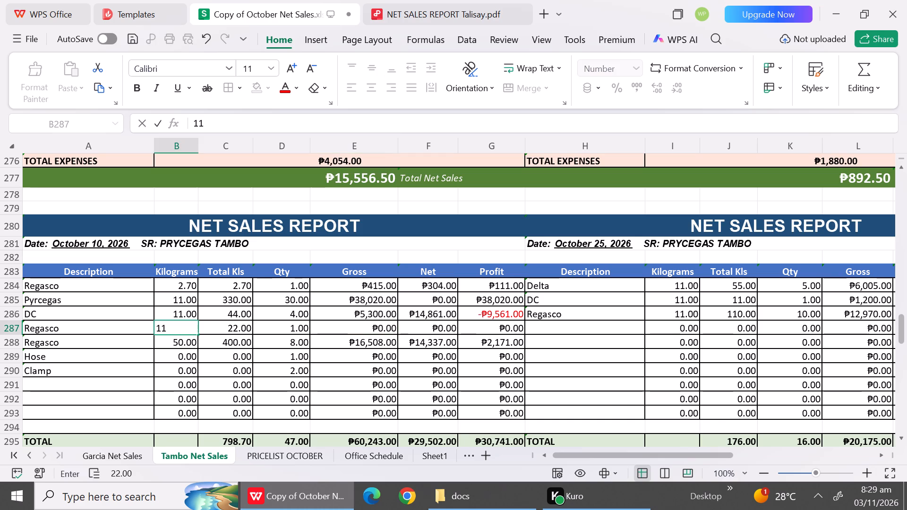
click(285, 331)
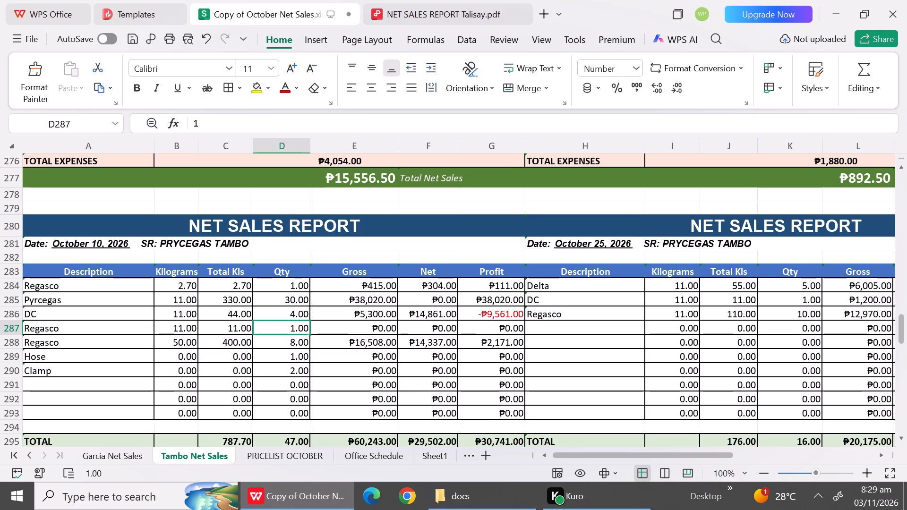
click(377, 333)
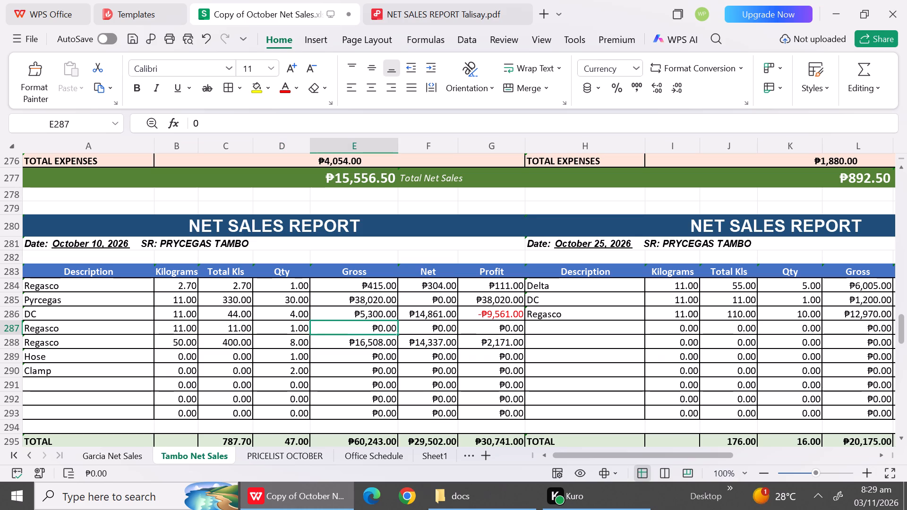
key(1)
text(311)
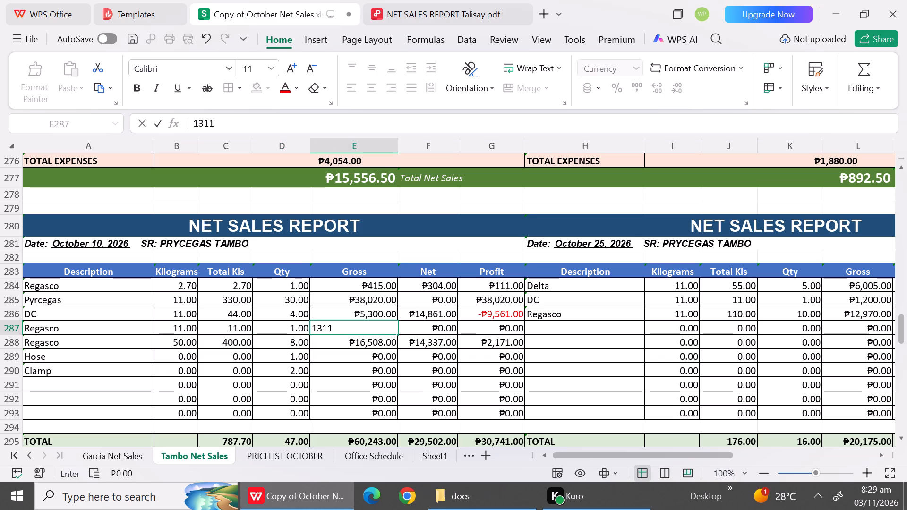
click(367, 340)
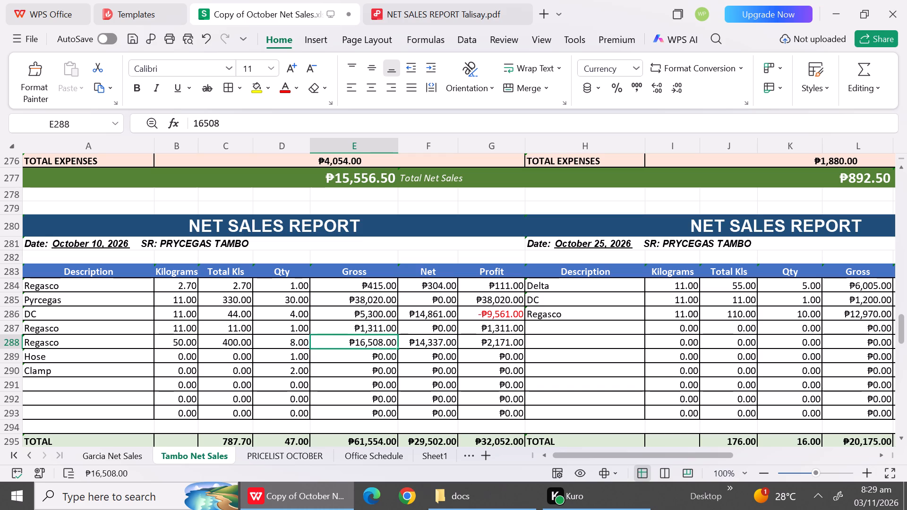
Set the gross amount of the 50-kilogram Regasco row in the October 10 report to 42232.
click(333, 366)
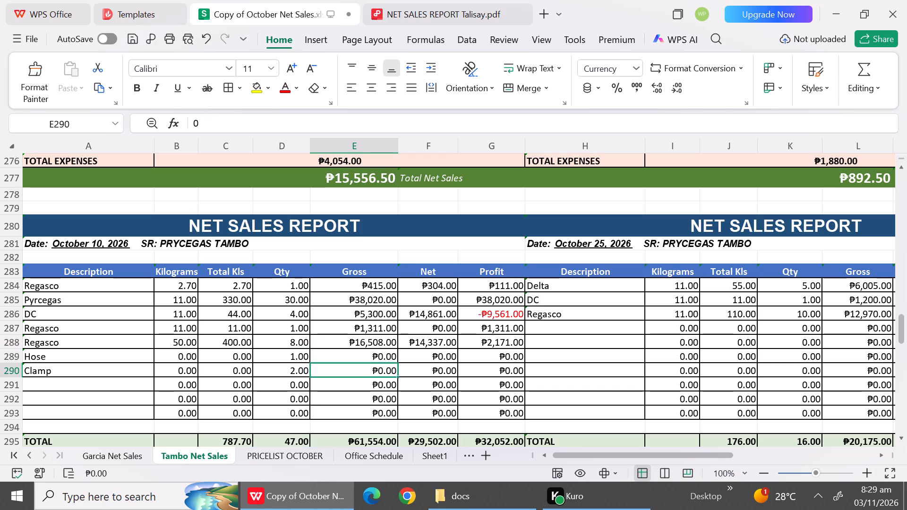
click(324, 335)
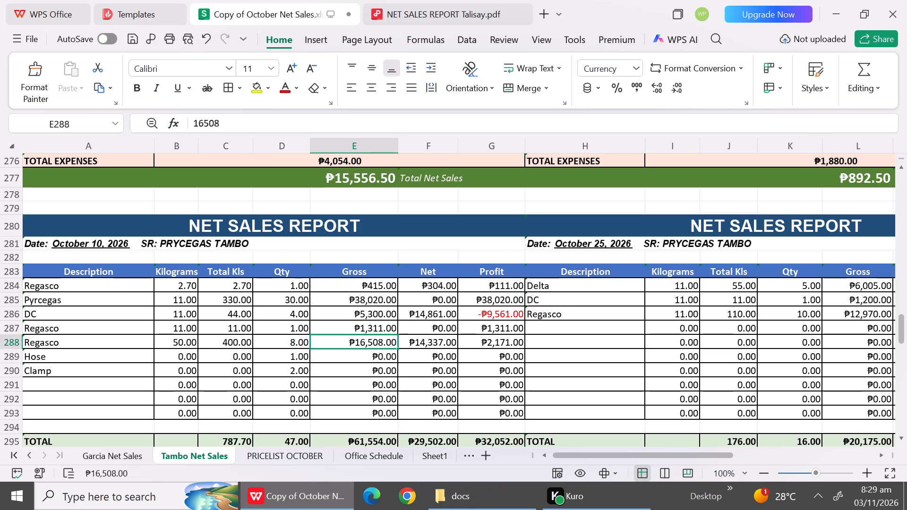
text(42)
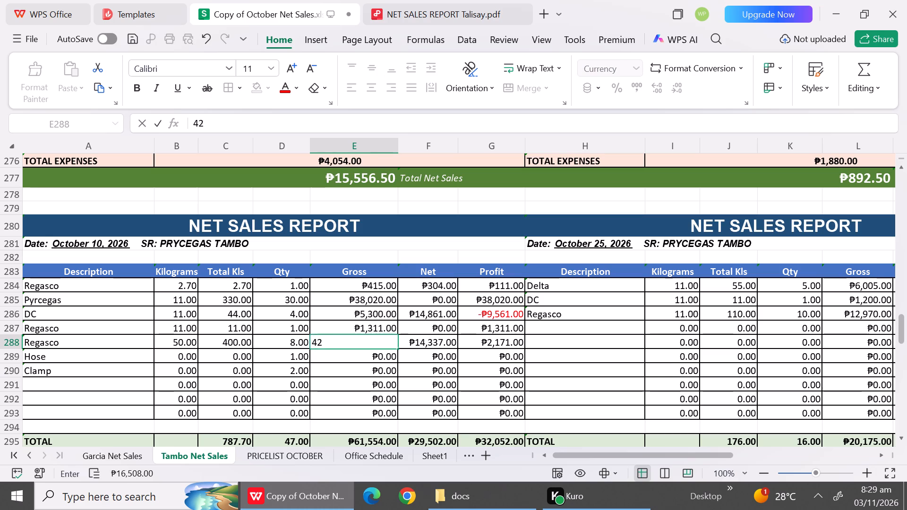
text(232)
click(348, 377)
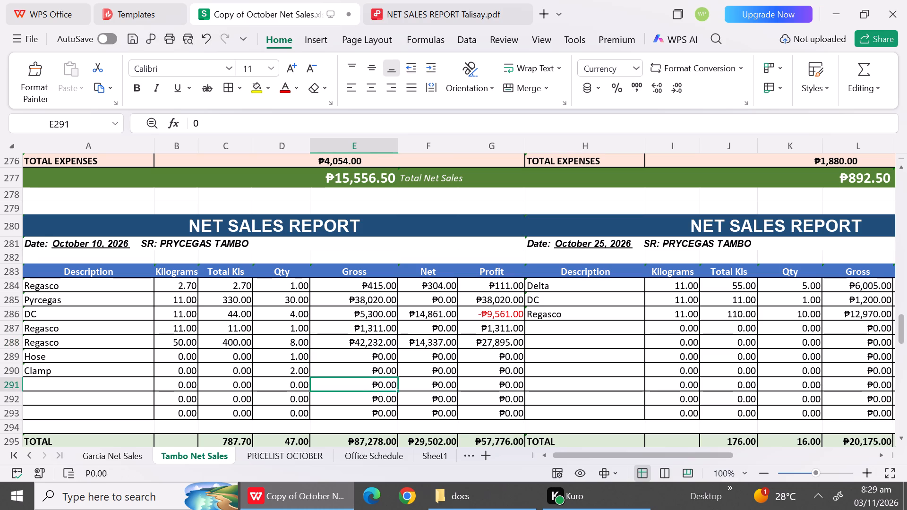
Enter gross amounts of 200 for Hose and 30 for Clamp in the October 10 report.
click(356, 363)
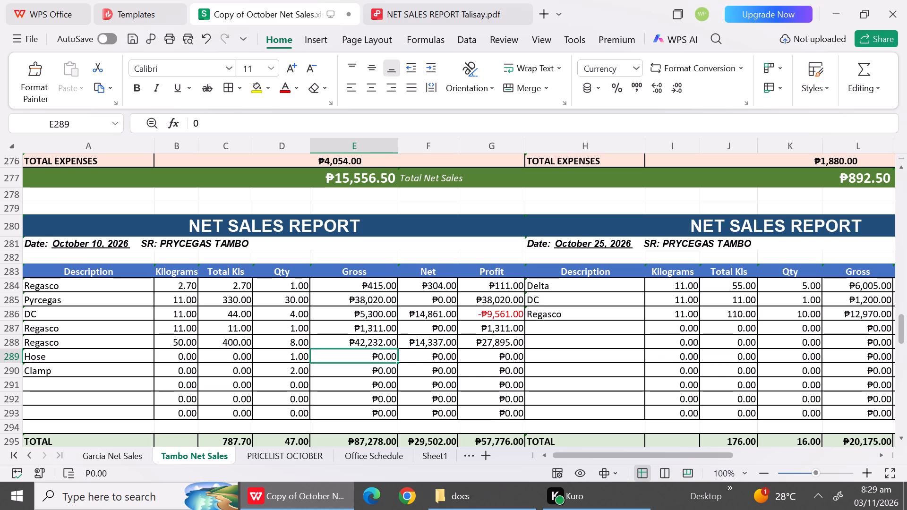
text(200)
key(Down)
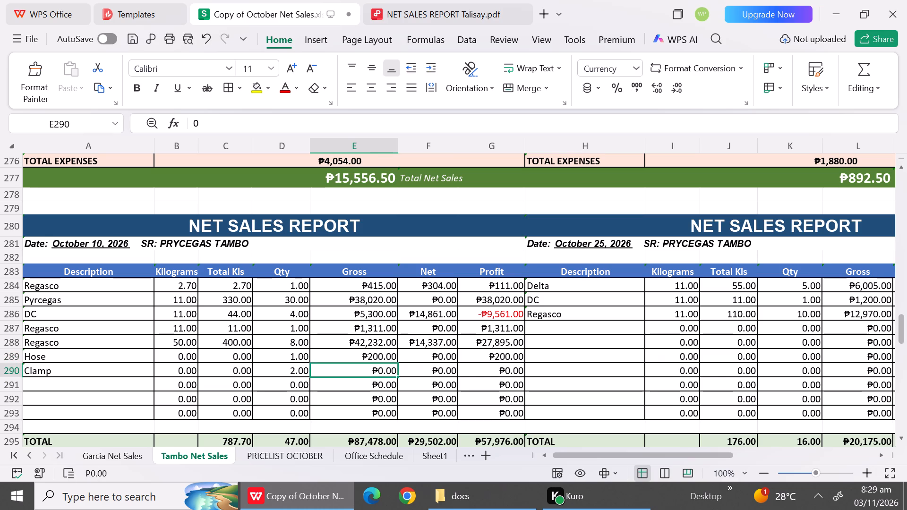
key(2)
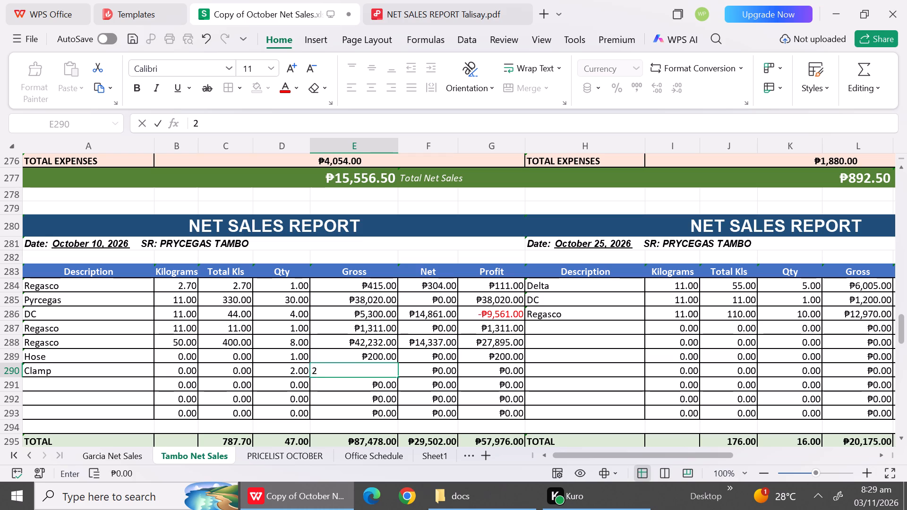
key(BackSpace)
text(30)
click(366, 393)
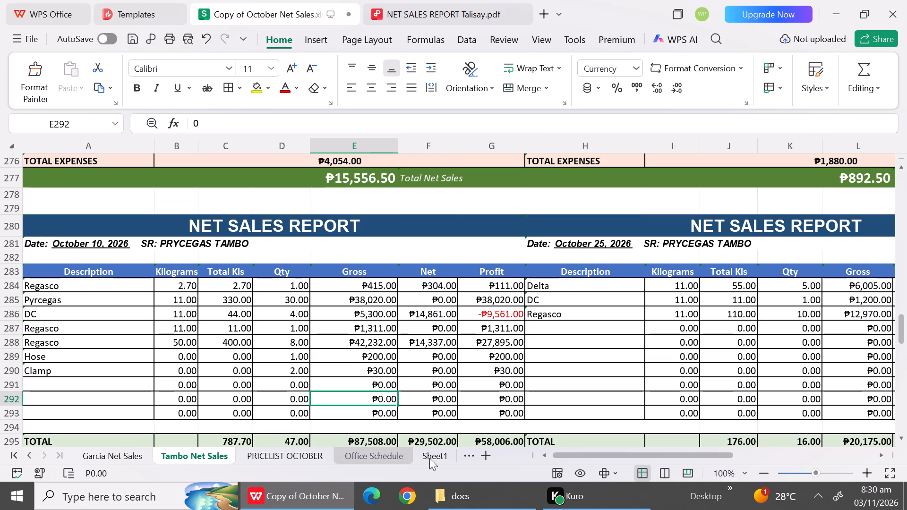
Delete the empty Sheet1 from the workbook.
right_click(443, 456)
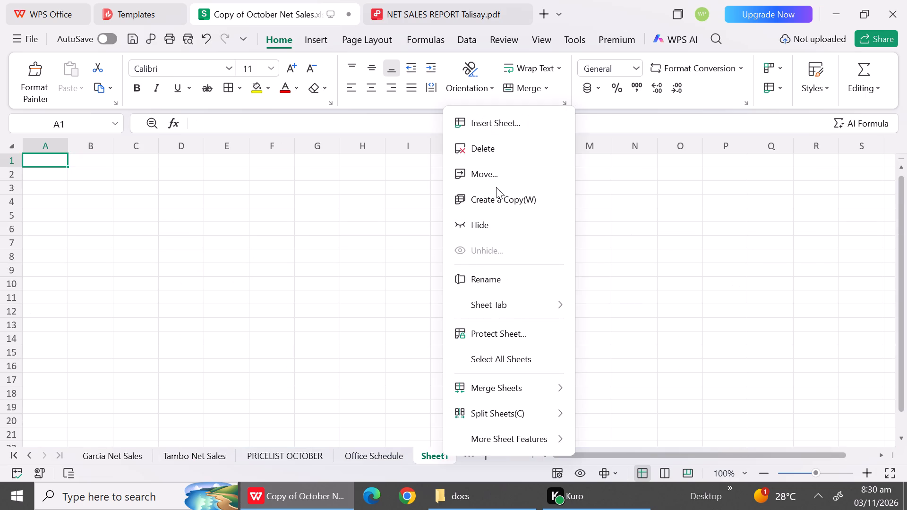
click(475, 143)
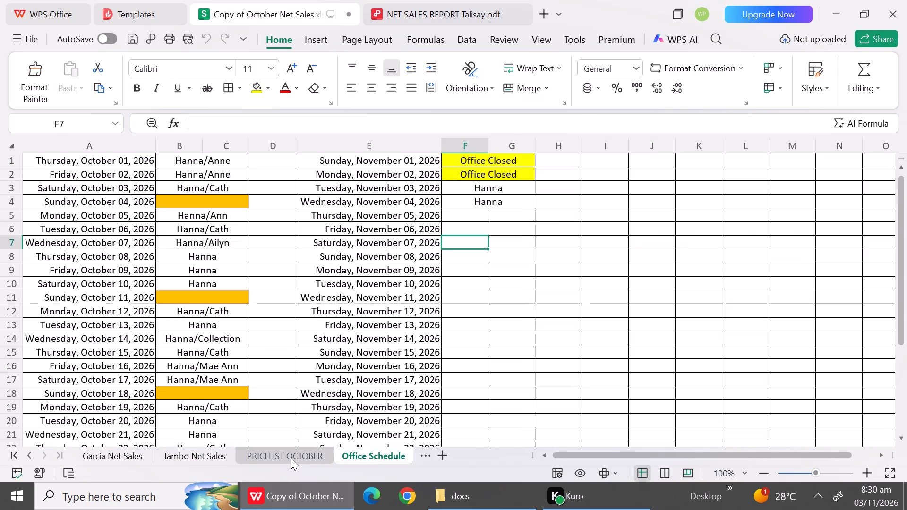
Check the prices on the PRICELIST OCTOBER sheet and return to the Tambo Net Sales sheet.
click(291, 458)
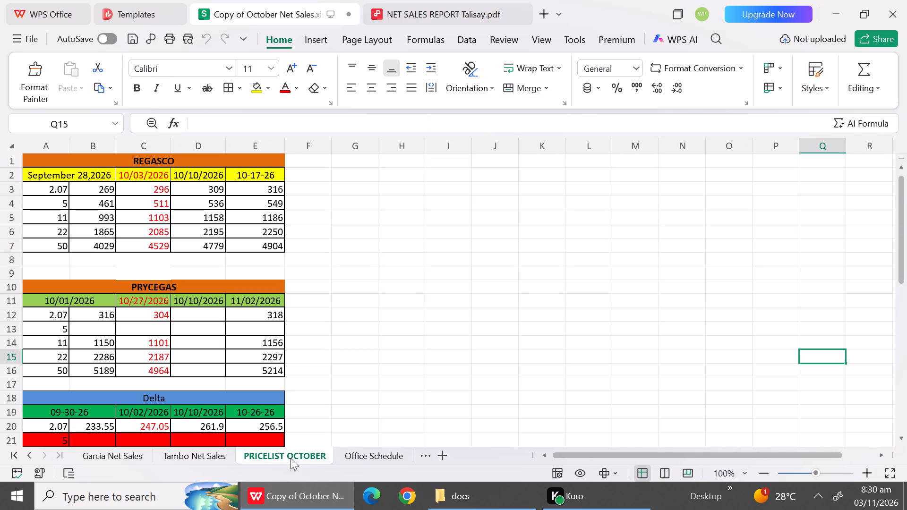
click(226, 458)
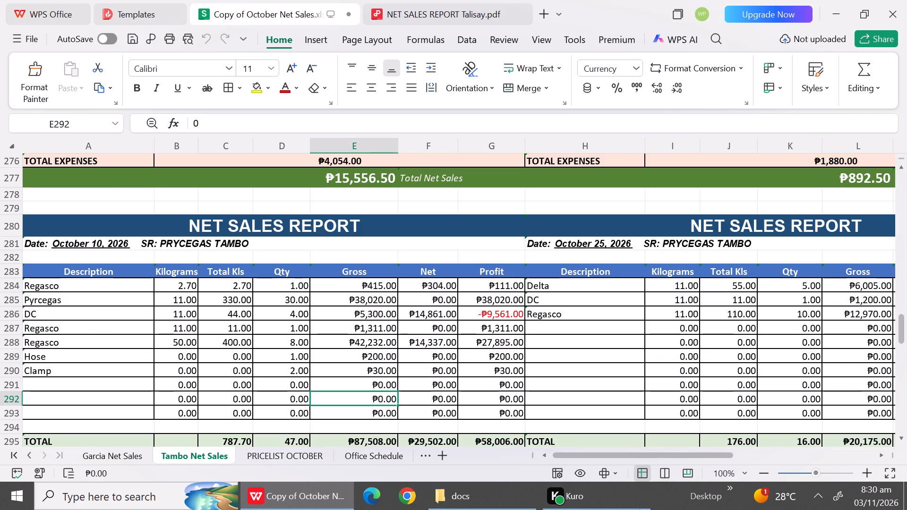
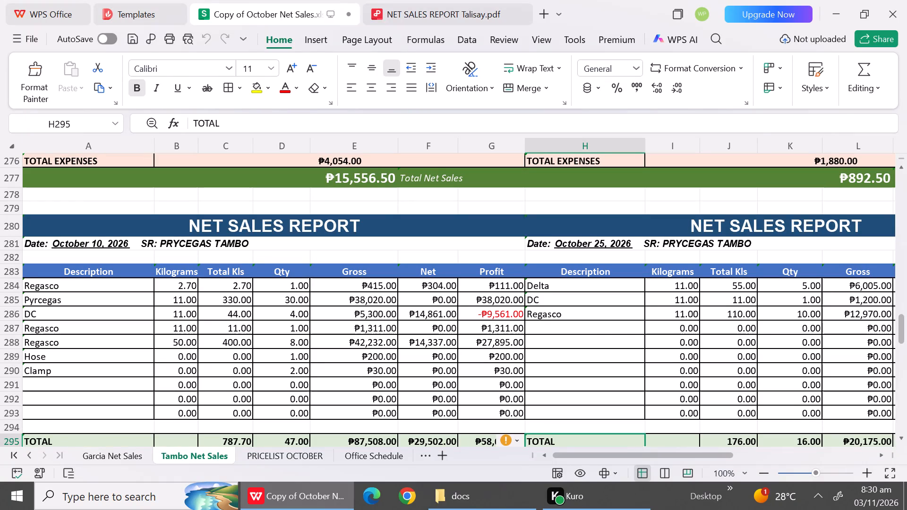
Check the 11-kilogram Prycegas price on the PRICELIST OCTOBER sheet and set the October 10 Pyrcegas row's net amount to 34500.
click(421, 304)
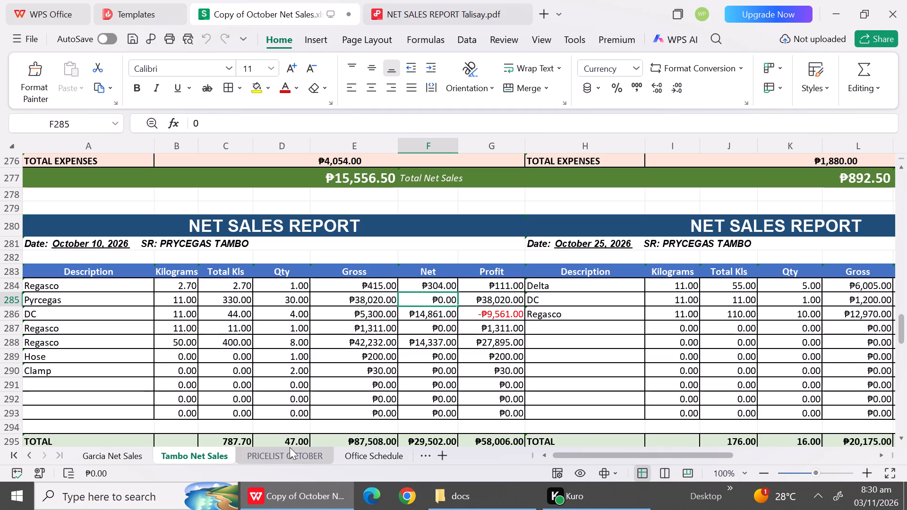
click(277, 450)
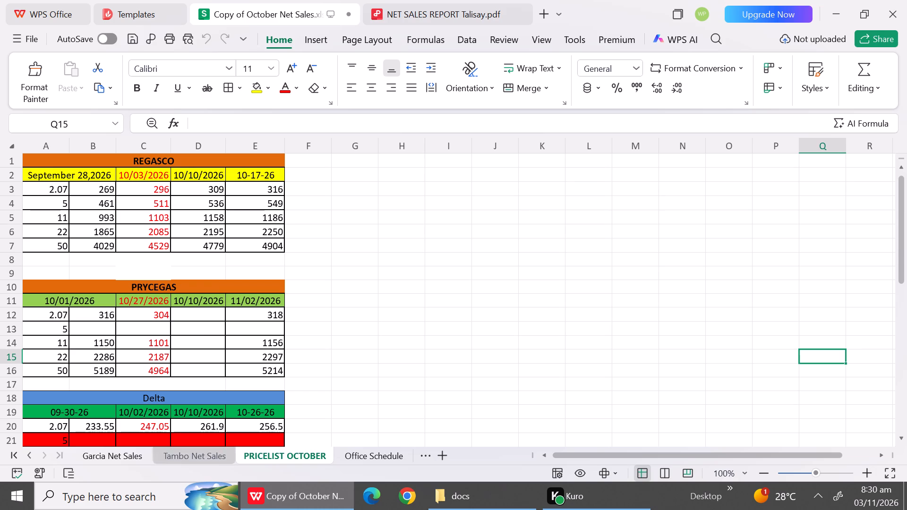
click(204, 458)
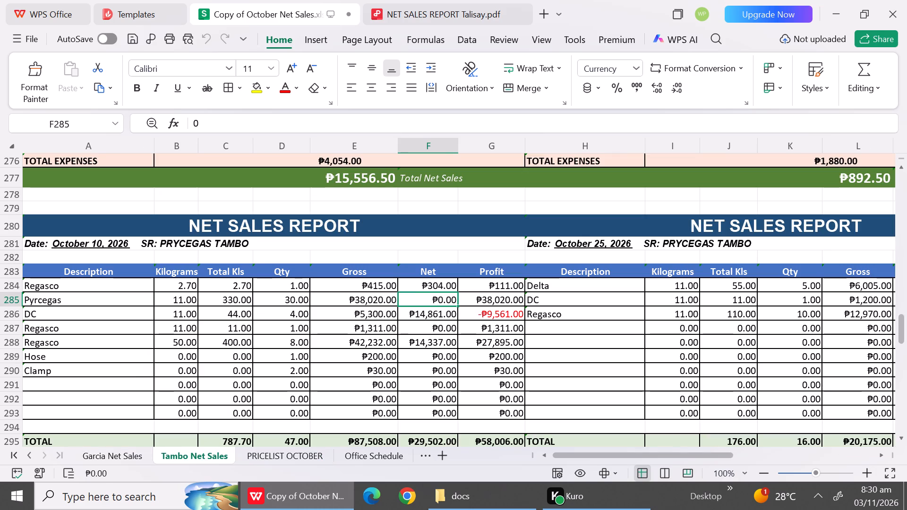
text(34)
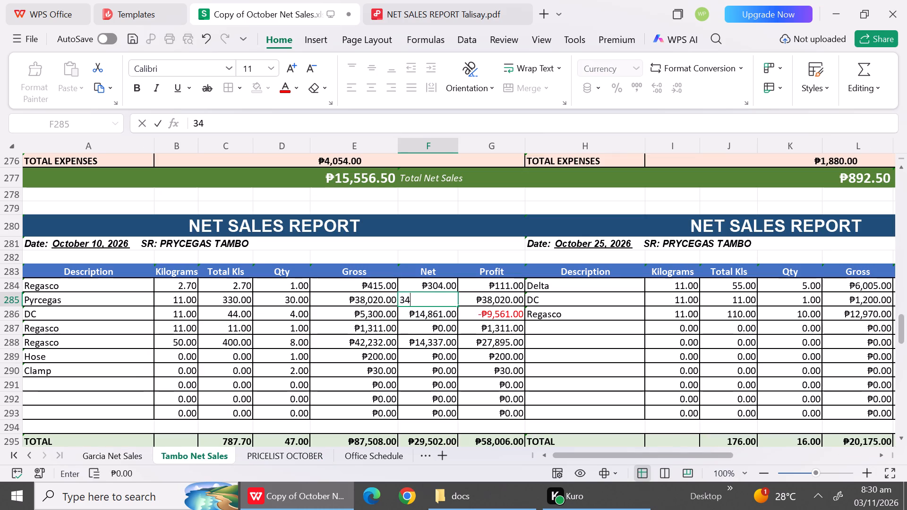
text(500)
Check the 11-kilogram DC price on the PRICELIST OCTOBER sheet and set the October 10 DC row's net amount to 4246.
click(421, 314)
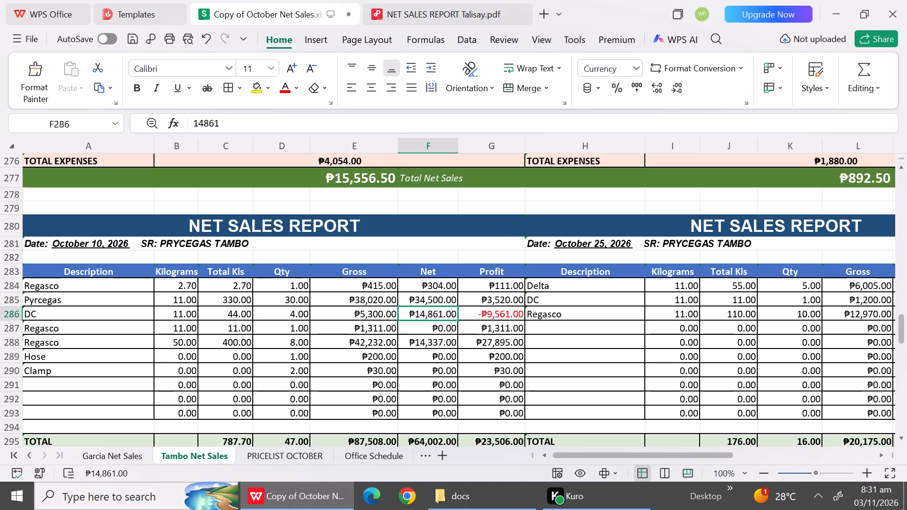
click(294, 450)
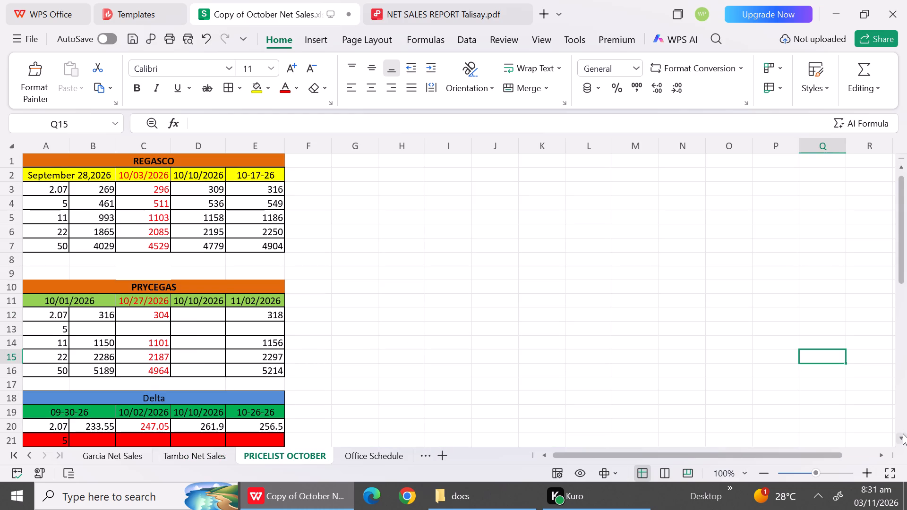
triple_click(903, 433)
triple_click(903, 433)
click(903, 433)
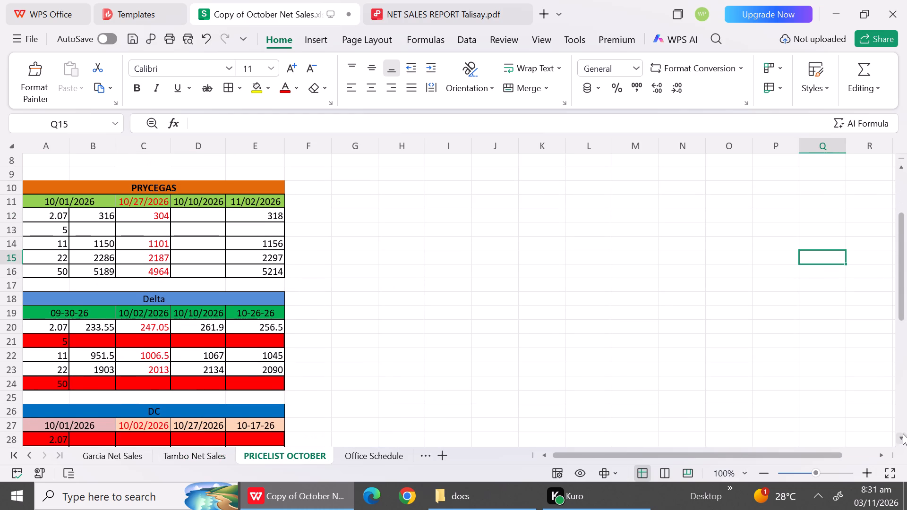
click(903, 433)
triple_click(903, 433)
click(903, 433)
click(903, 433)
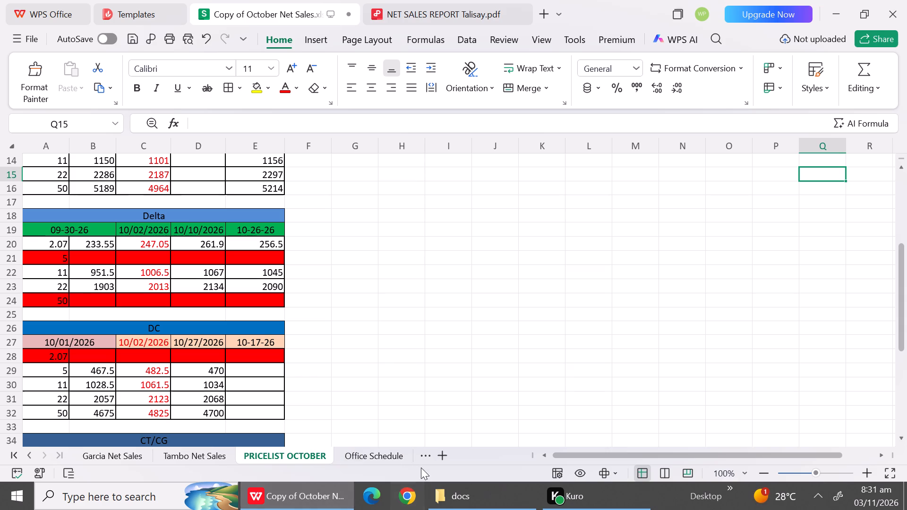
click(199, 451)
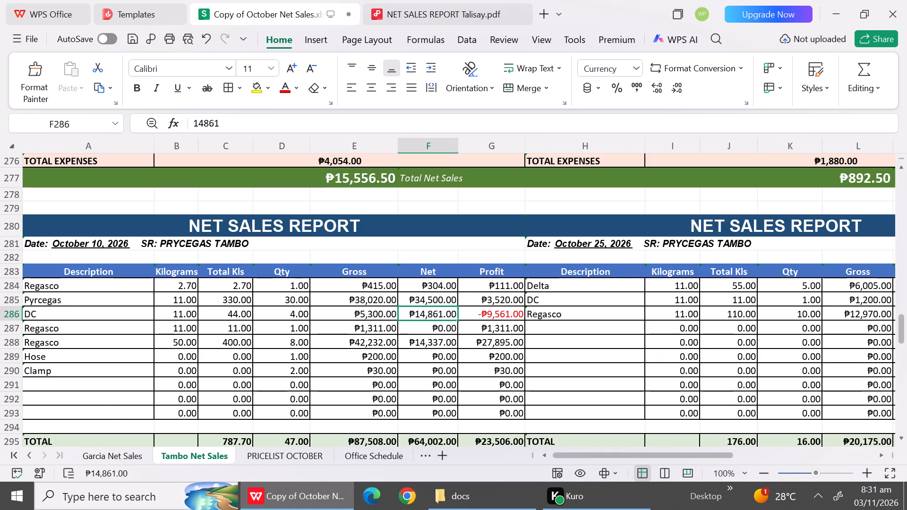
text(42)
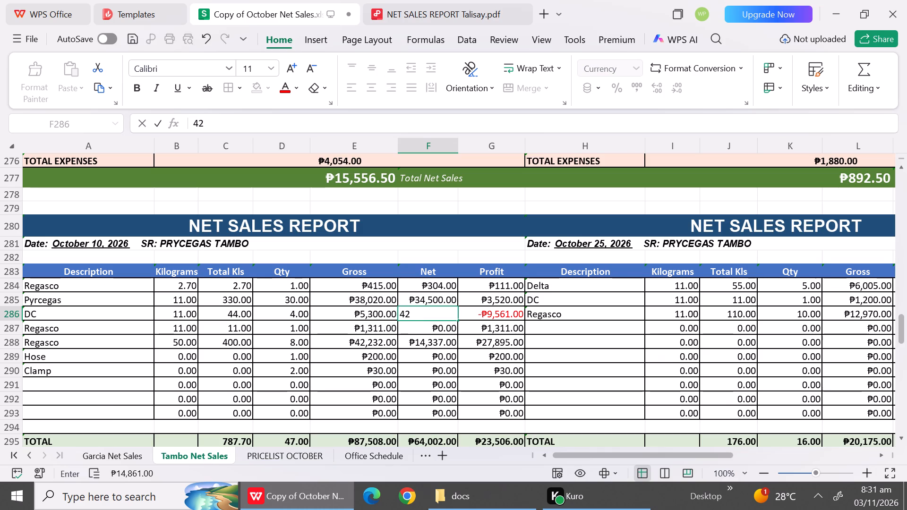
text(46)
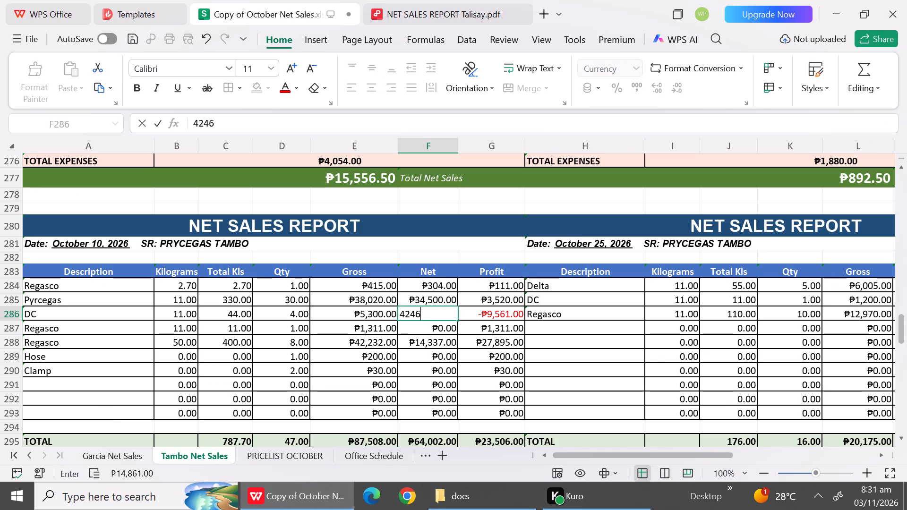
click(439, 338)
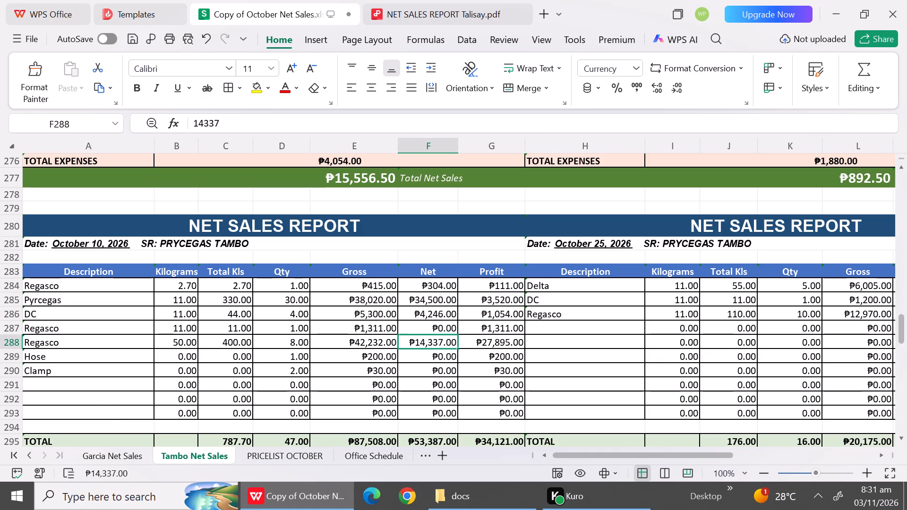
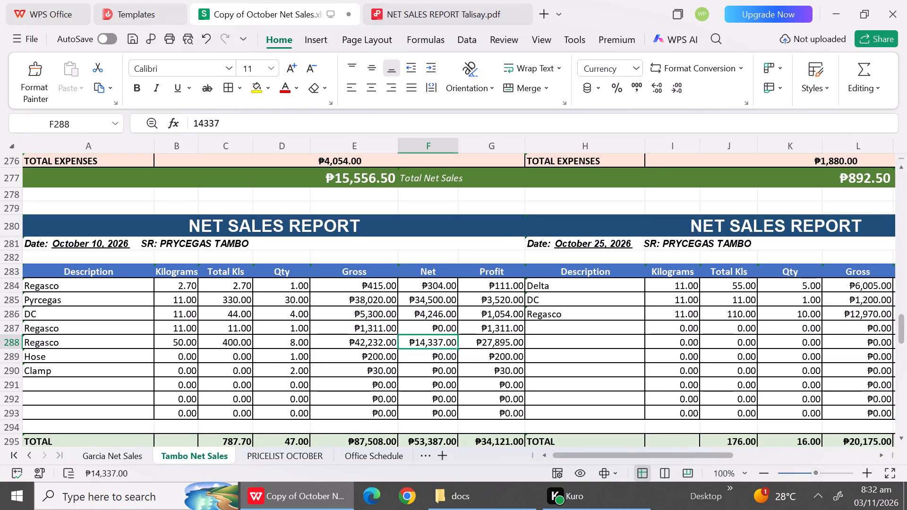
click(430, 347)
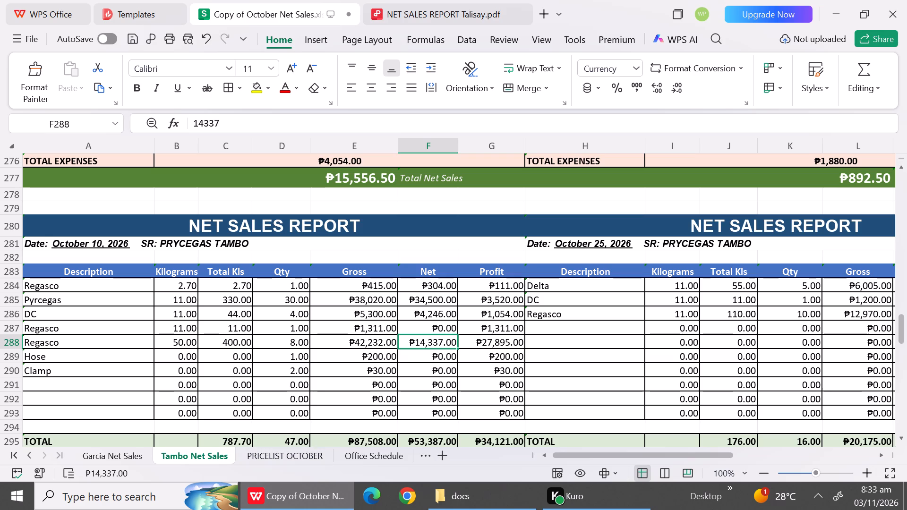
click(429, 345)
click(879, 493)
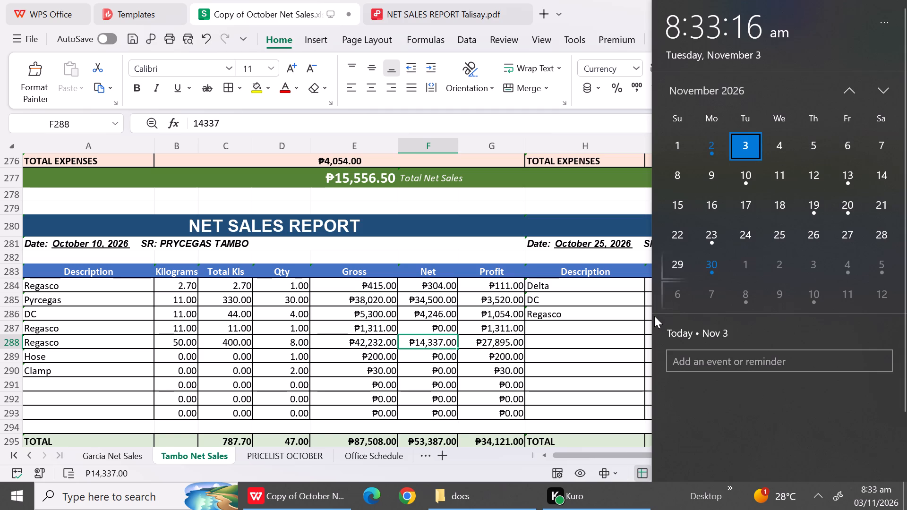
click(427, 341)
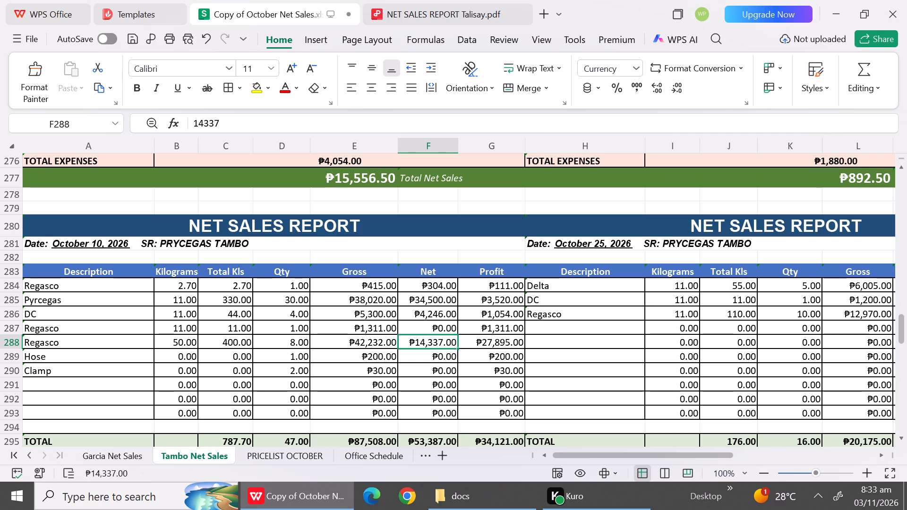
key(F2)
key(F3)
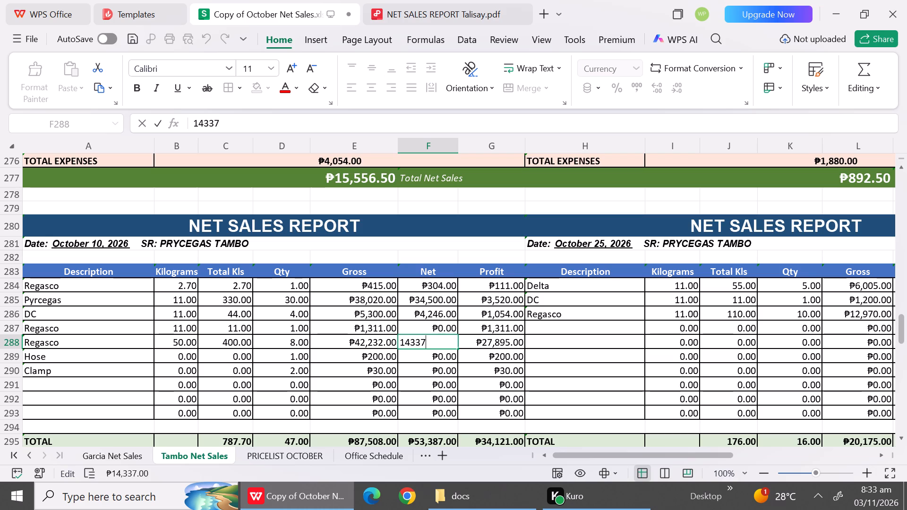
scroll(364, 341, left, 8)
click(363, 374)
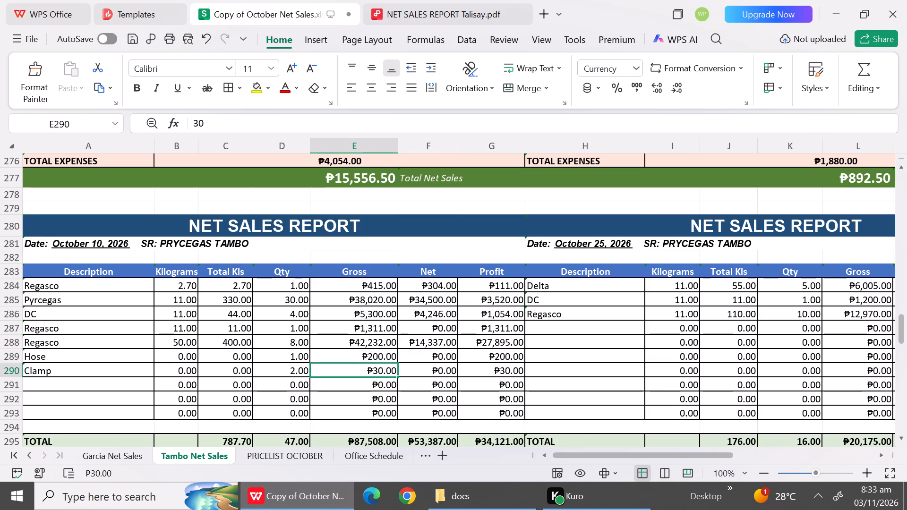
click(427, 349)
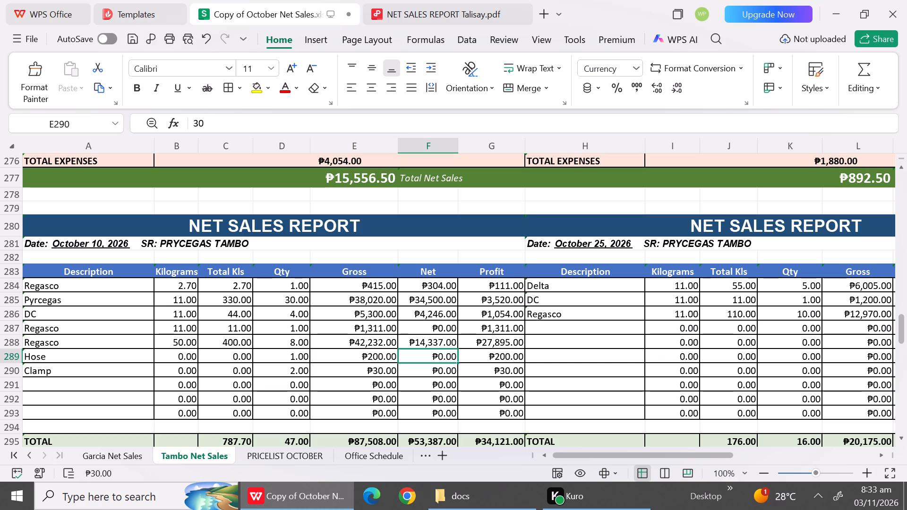
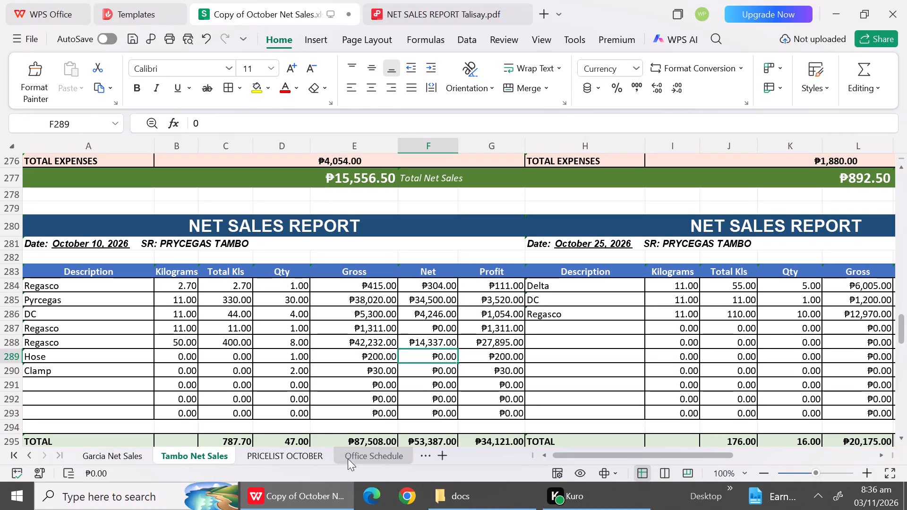
Look up the REGASCO prices in PRICELIST OCTOBER and set the October 10 Tambo net for the 50 kg Regasco row to 38232.
click(303, 458)
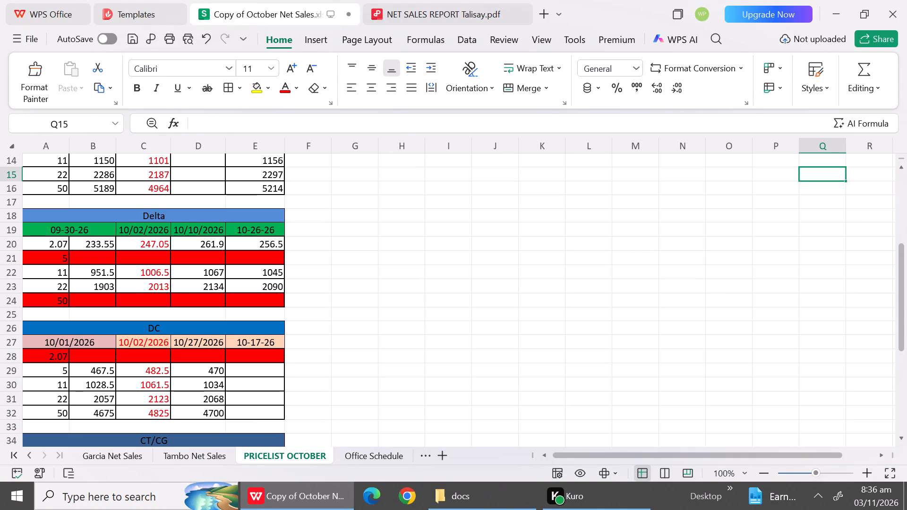
triple_click(900, 168)
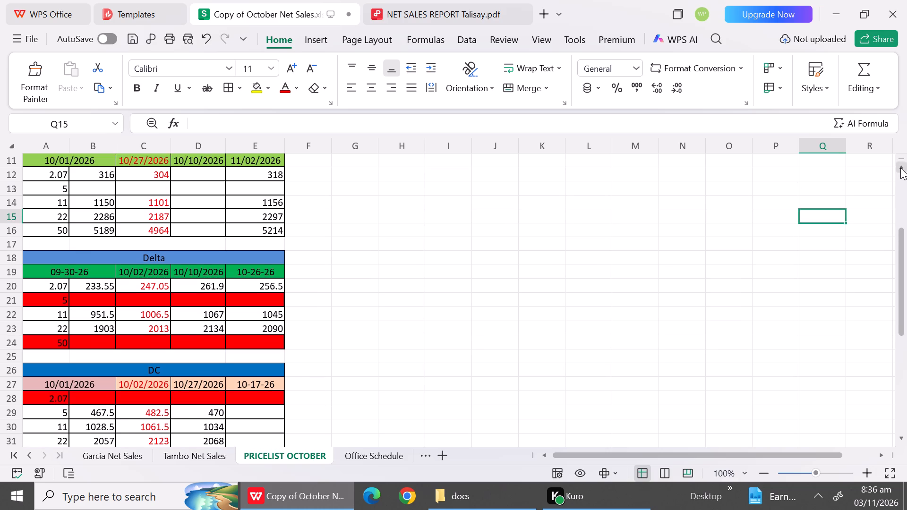
double_click(900, 168)
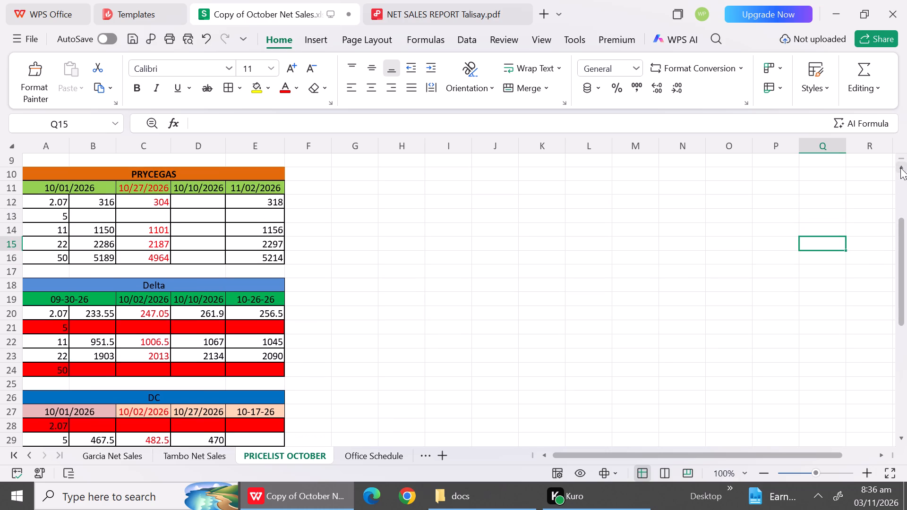
triple_click(900, 168)
click(900, 168)
click(900, 168)
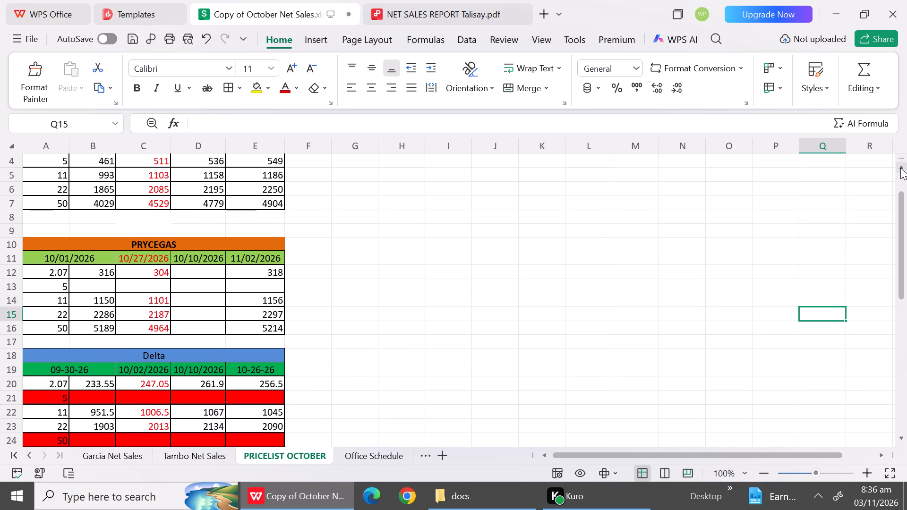
click(900, 168)
double_click(900, 168)
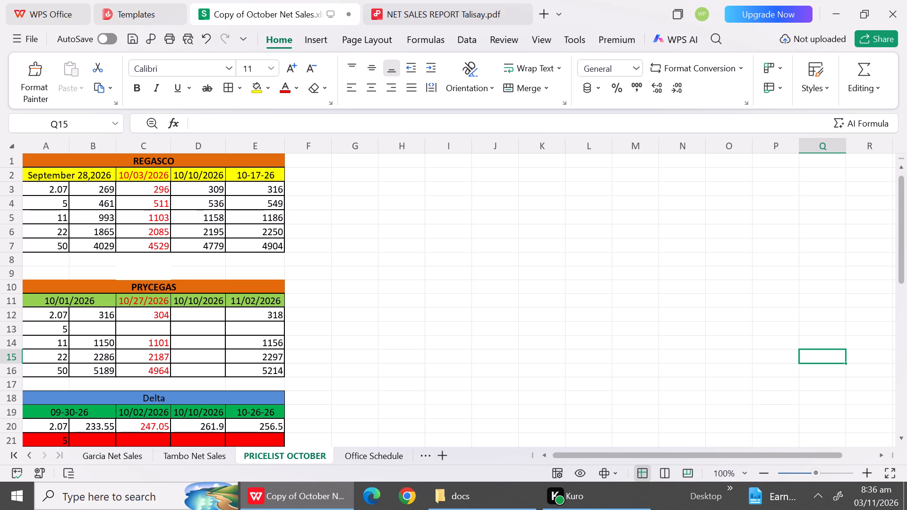
click(210, 458)
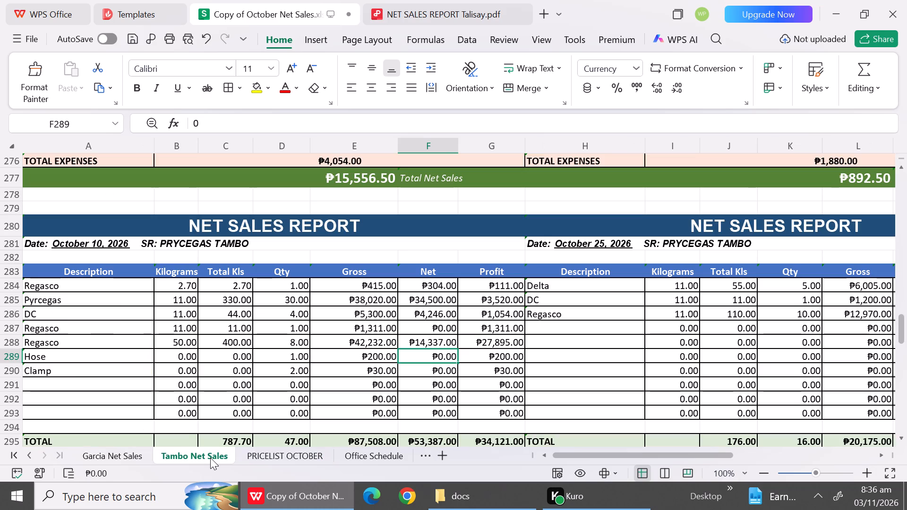
click(431, 346)
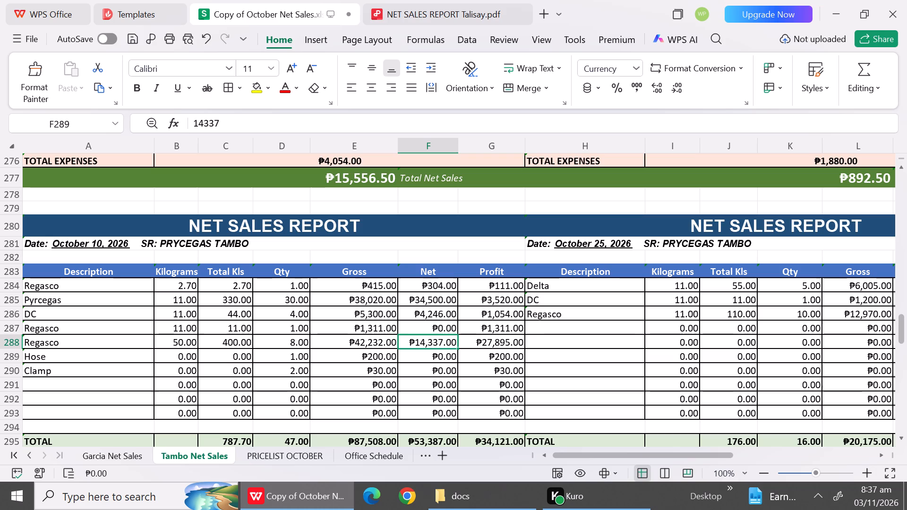
text(38)
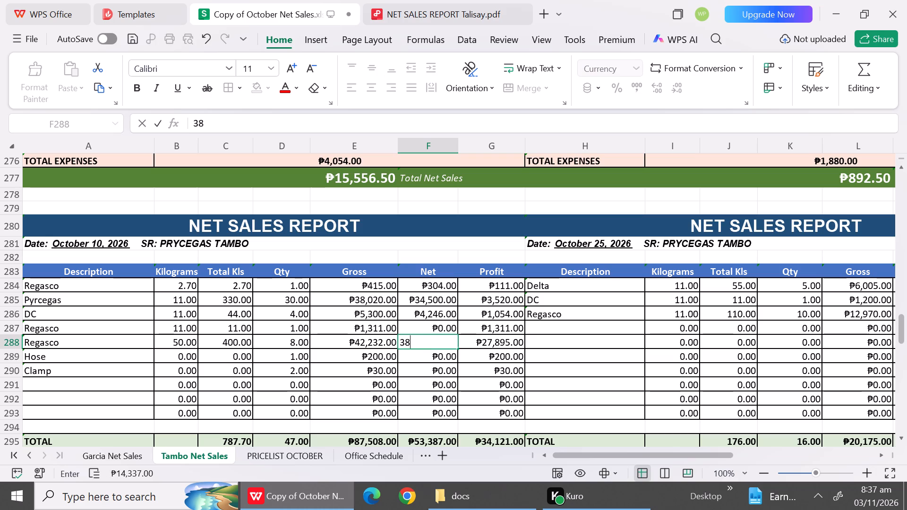
text(232)
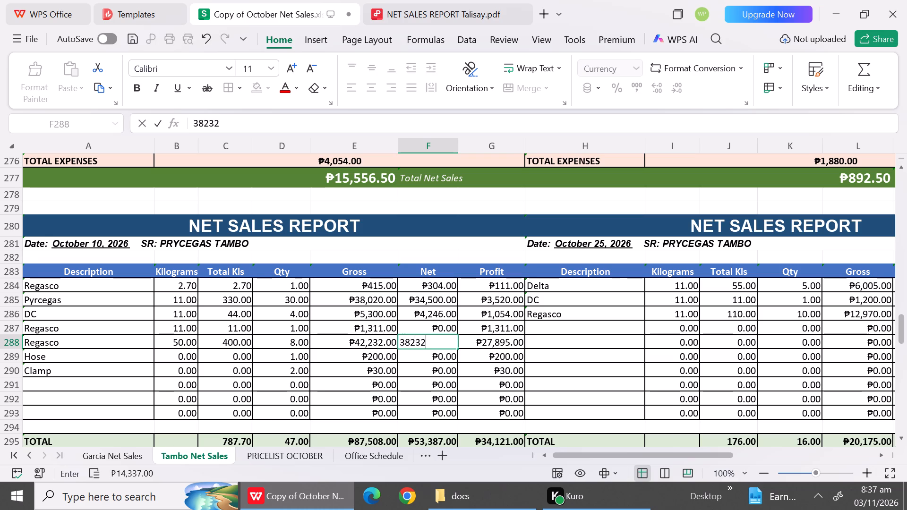
click(431, 363)
Check the price list again and set the October 10 Tambo net for the 11 kg Regasco row to 1061.50.
click(305, 454)
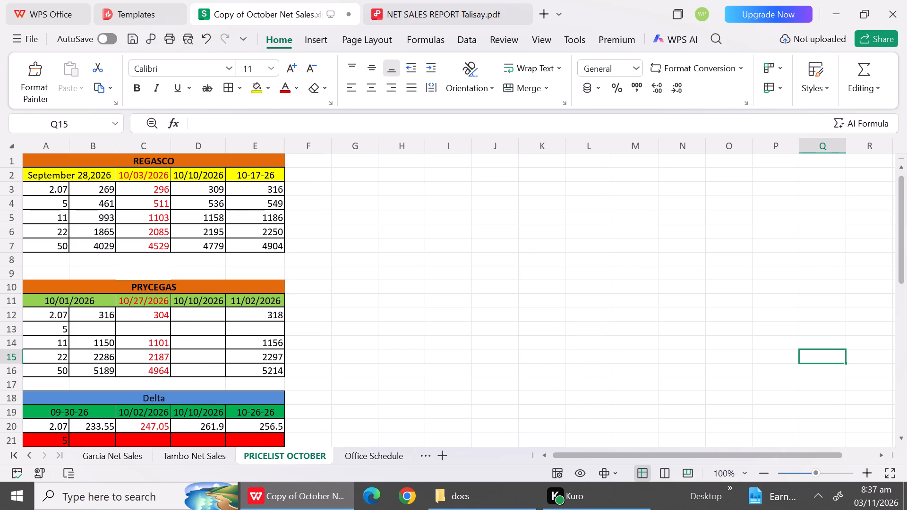
triple_click(901, 435)
triple_click(901, 435)
triple_click(901, 435)
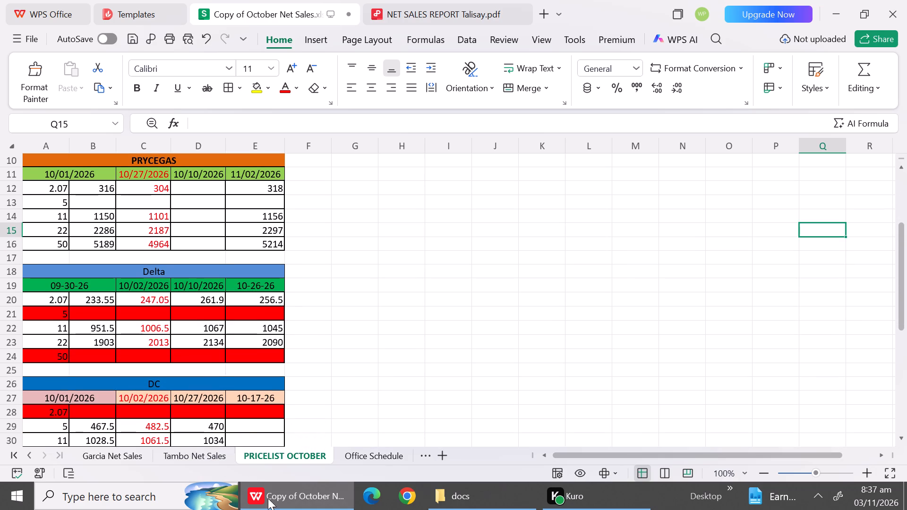
click(198, 461)
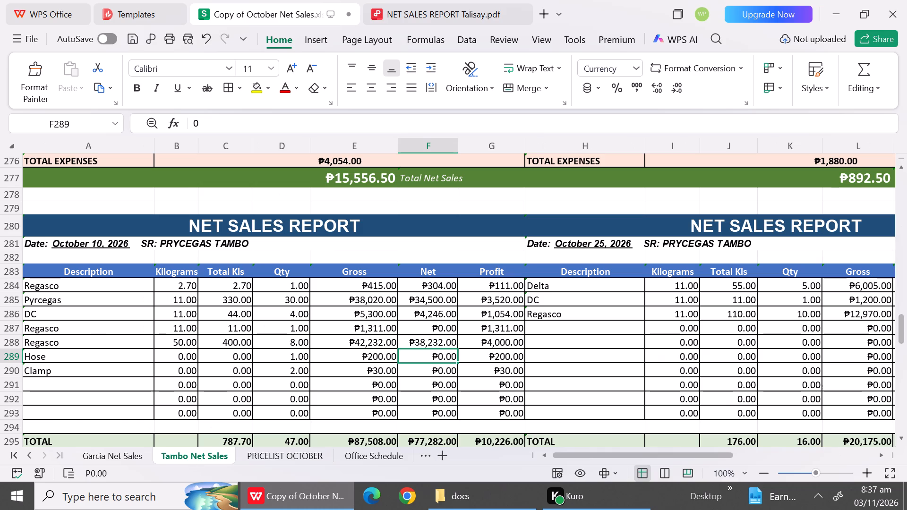
click(439, 326)
key(1)
key(0)
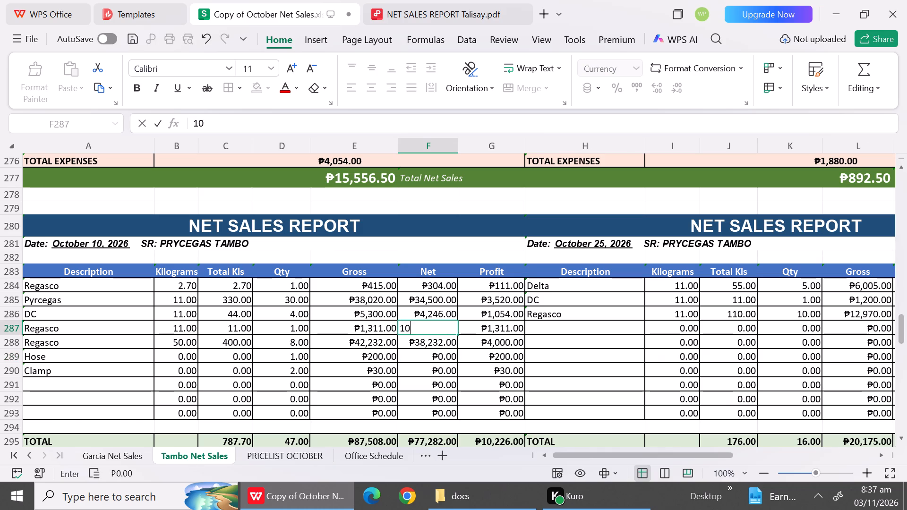
click(268, 458)
click(215, 456)
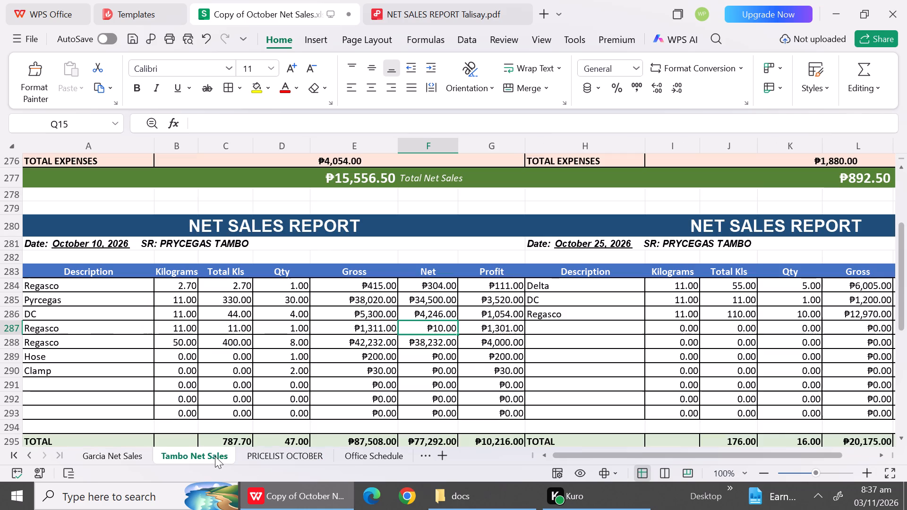
double_click(446, 323)
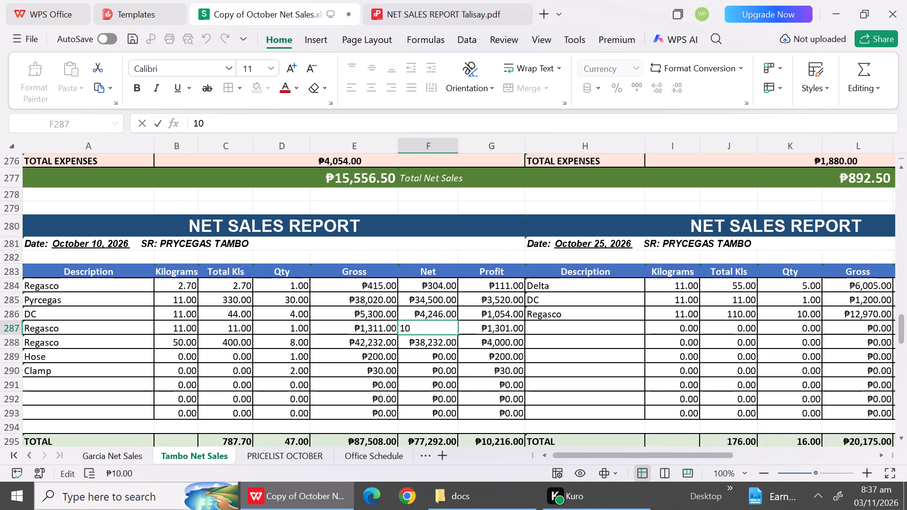
key(5)
key(BackSpace)
text(61.)
text(50)
click(435, 349)
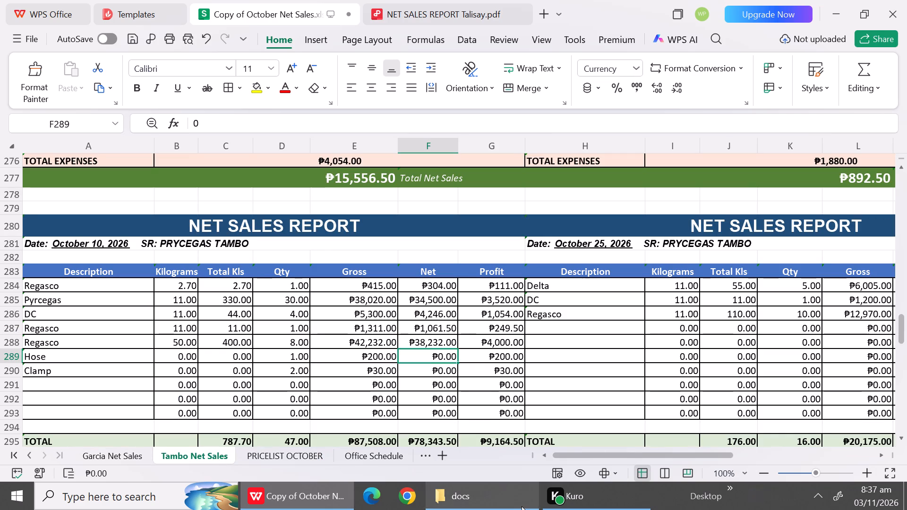
Review the gross amounts and descriptions of the October 10 Tambo rows, down to the 50 kg Regasco entry.
triple_click(901, 430)
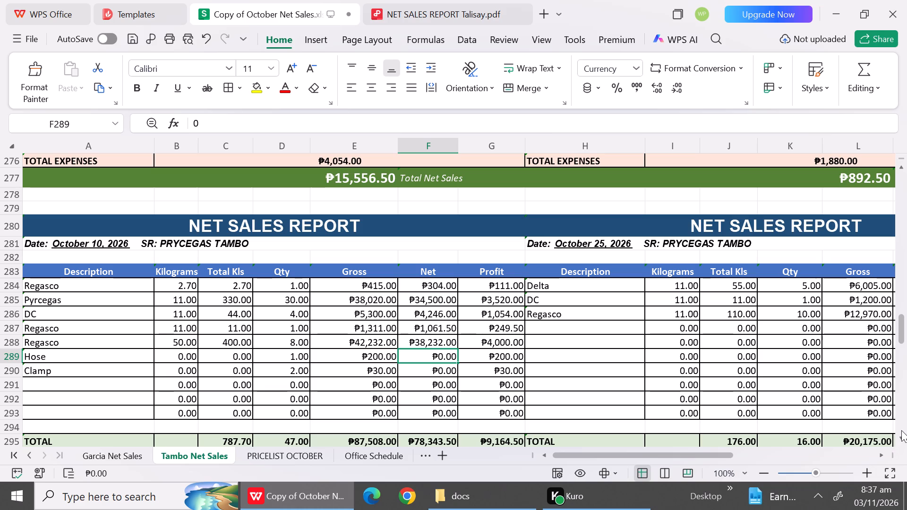
drag(901, 430, 903, 439)
triple_click(903, 439)
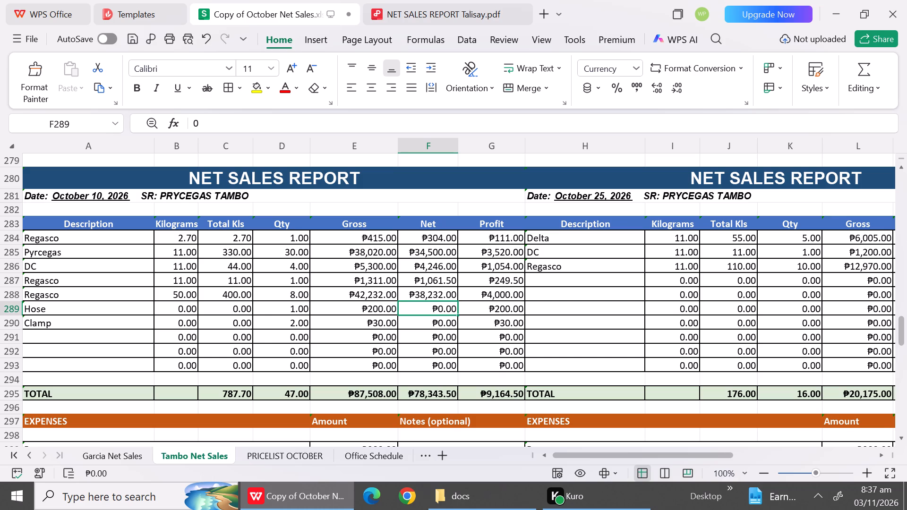
click(370, 264)
click(371, 240)
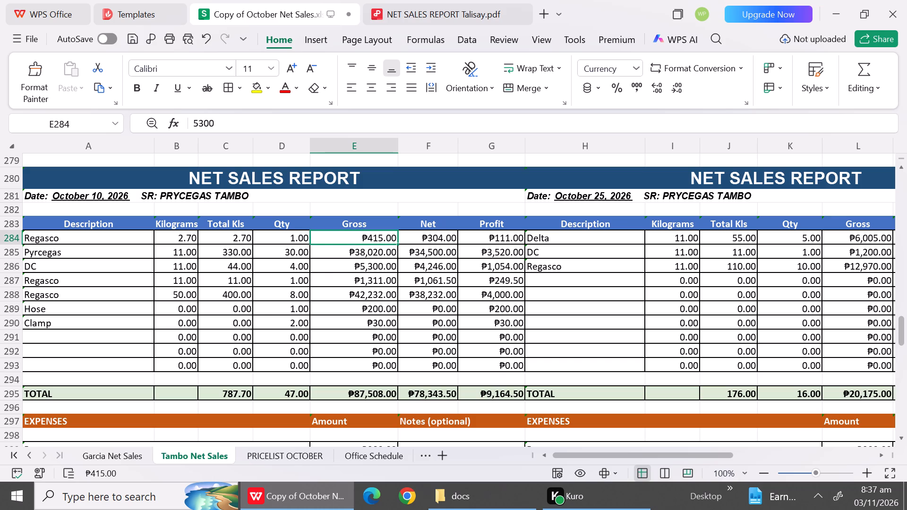
click(371, 273)
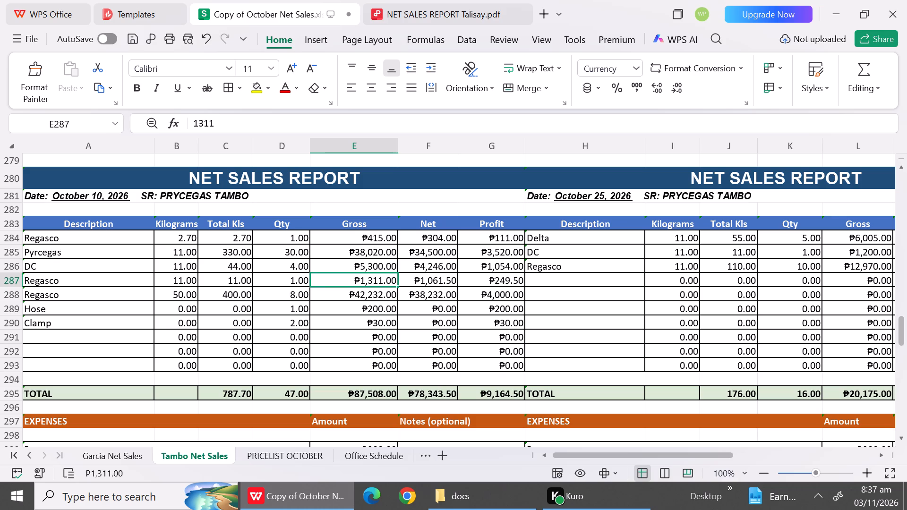
click(367, 282)
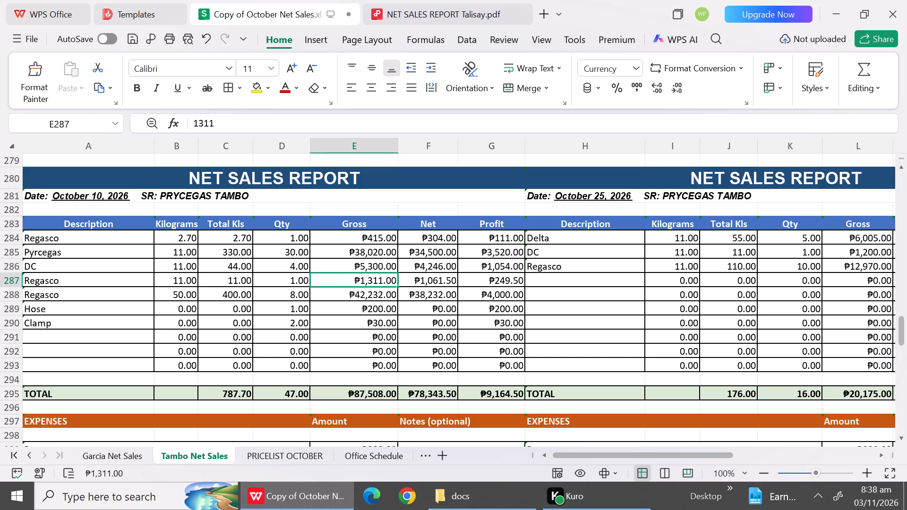
click(366, 301)
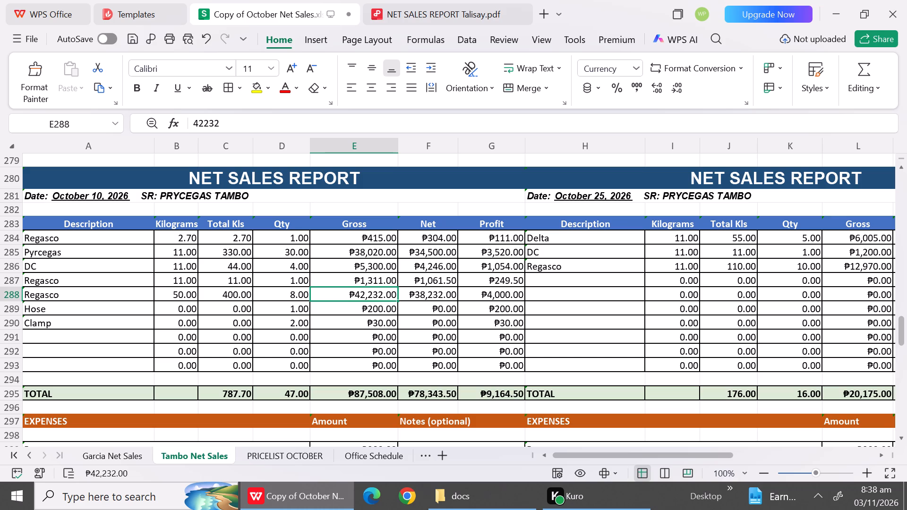
click(76, 265)
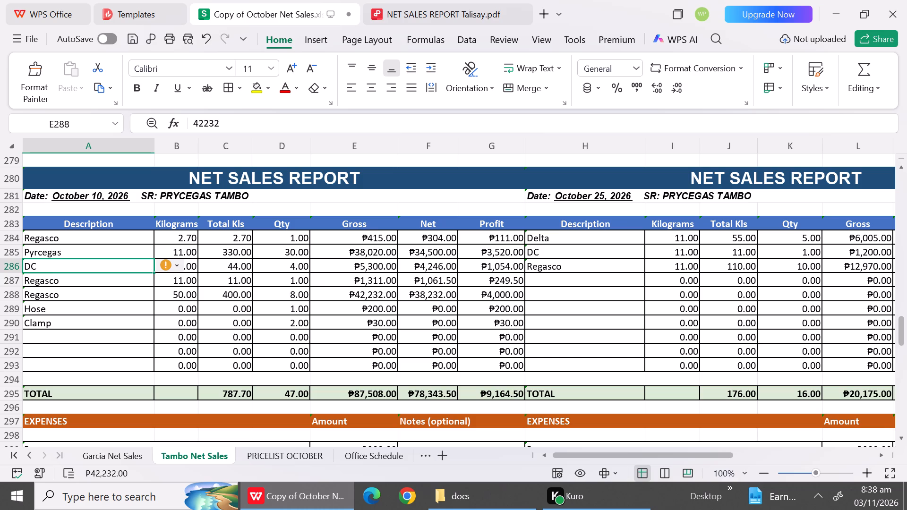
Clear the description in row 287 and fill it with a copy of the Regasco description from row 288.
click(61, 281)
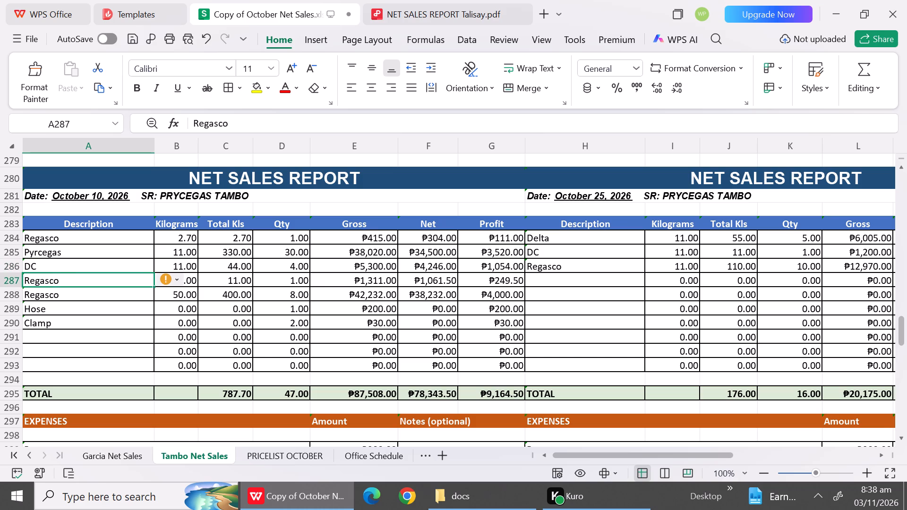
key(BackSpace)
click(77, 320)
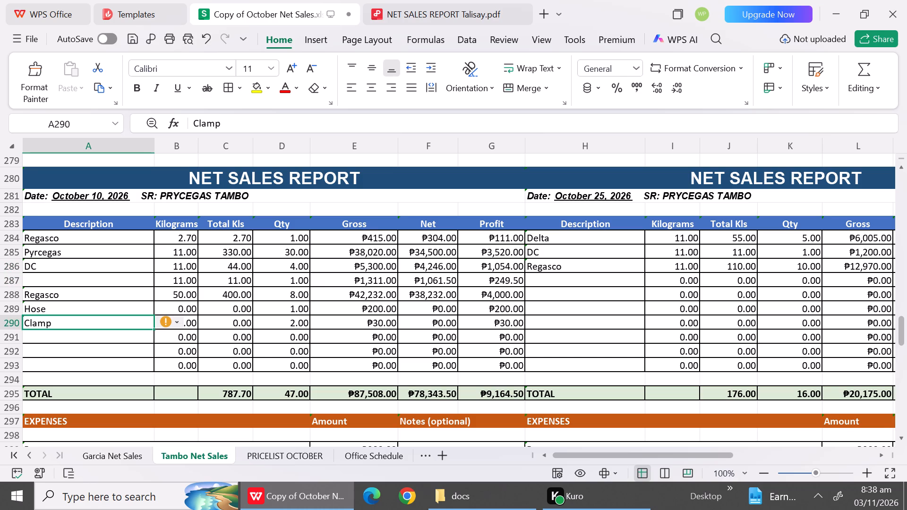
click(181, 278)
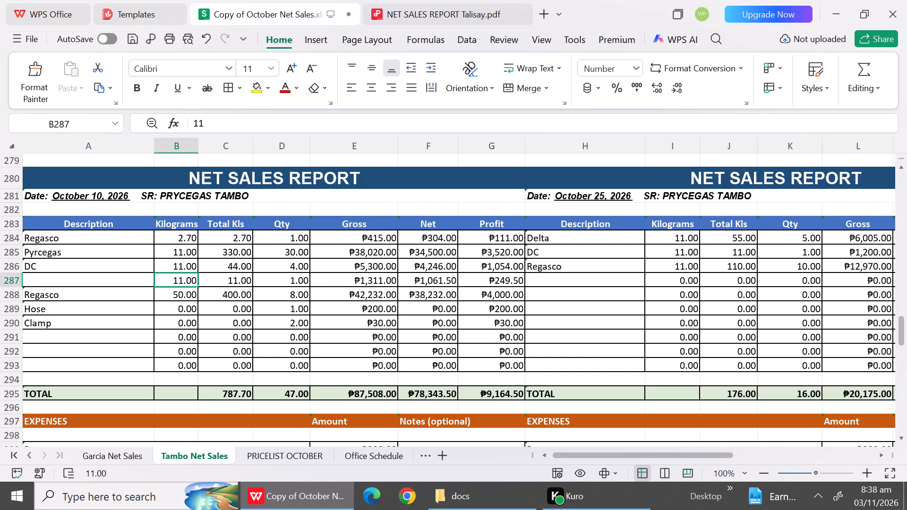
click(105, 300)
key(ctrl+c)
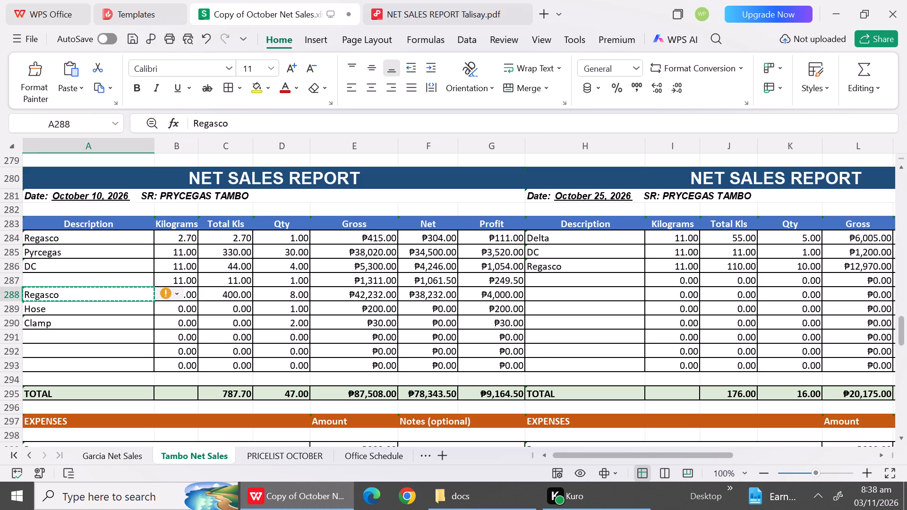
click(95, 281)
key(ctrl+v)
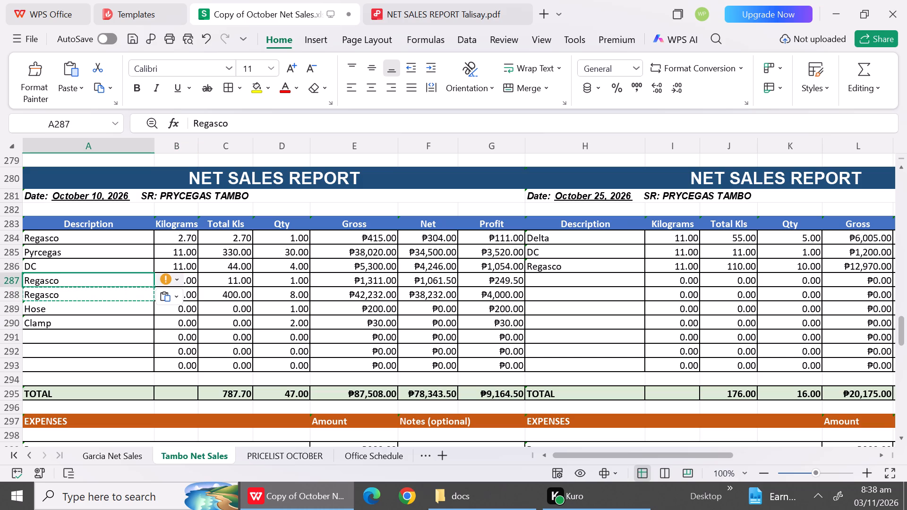
Set the kilograms of the Regasco entry in row 287 to 50.
click(190, 281)
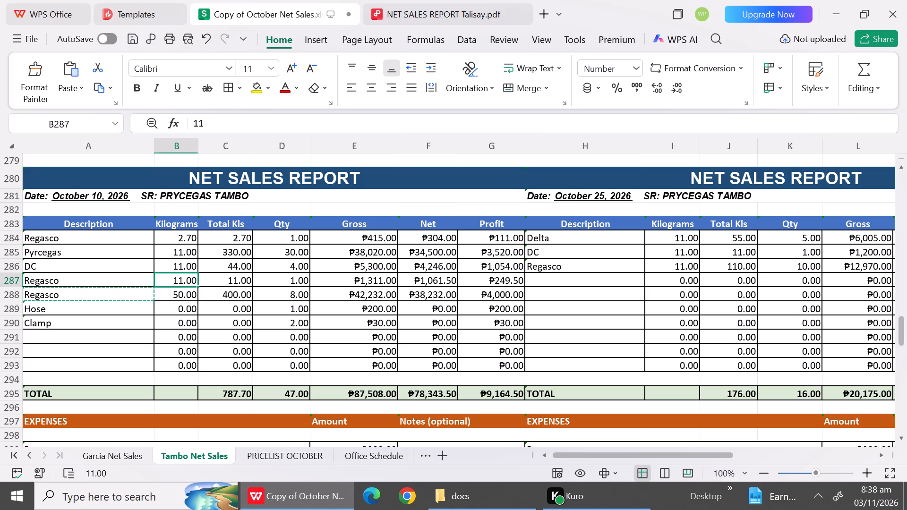
text(50)
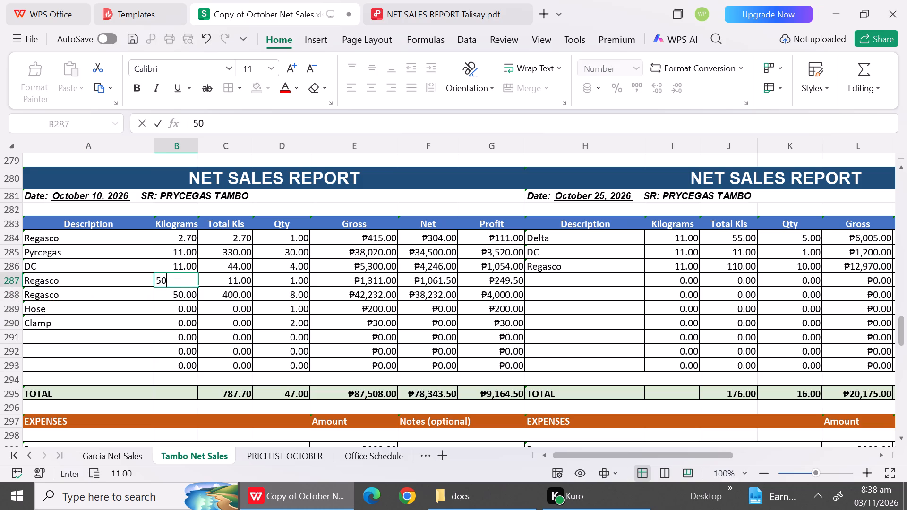
click(116, 321)
Clear the description in row 288 of the October 10 report and set its kilograms and quantity to 0.
click(93, 298)
key(BackSpace)
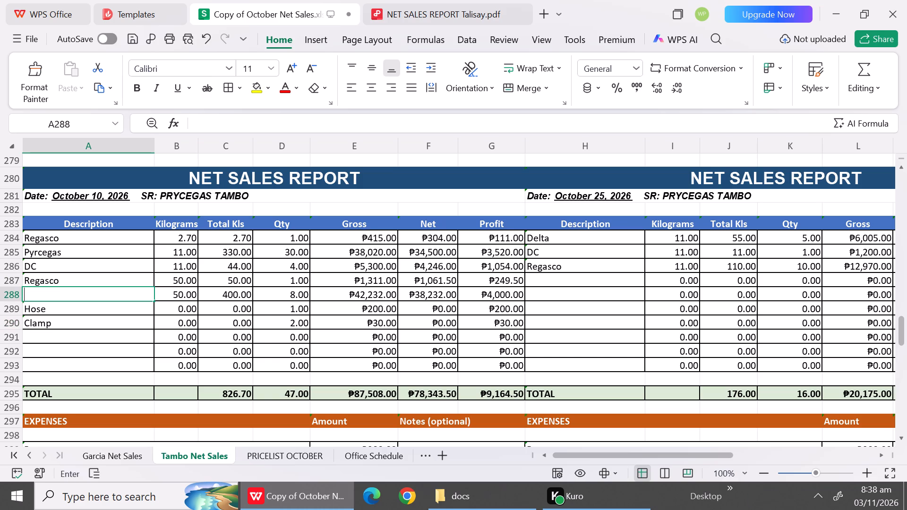
click(184, 297)
key(minus)
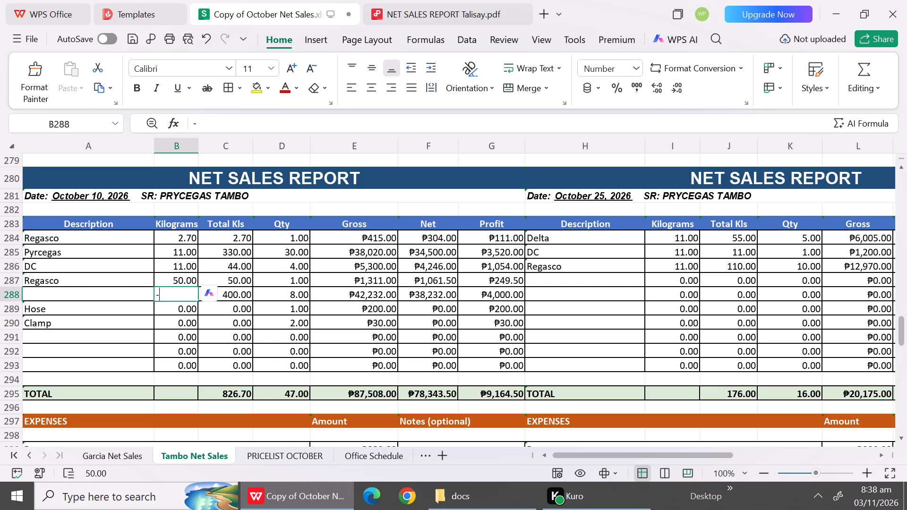
key(BackSpace)
key(0)
click(186, 298)
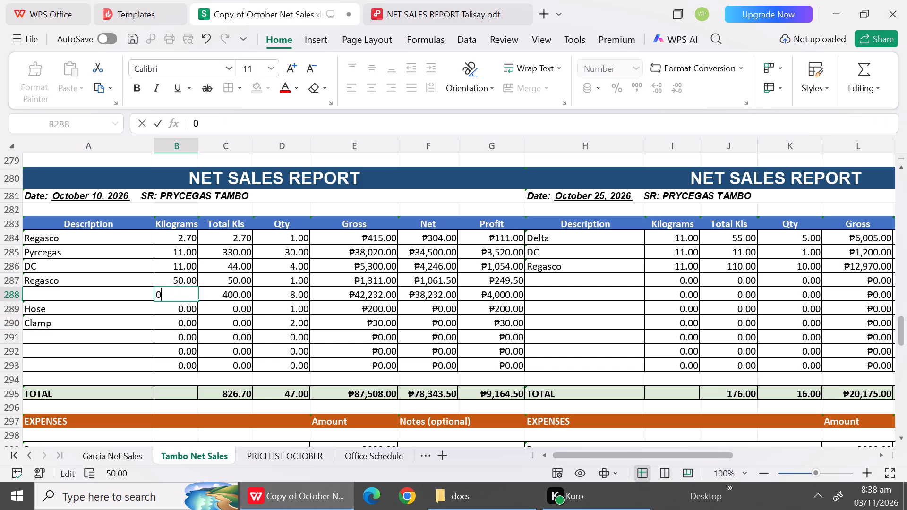
click(272, 339)
click(295, 297)
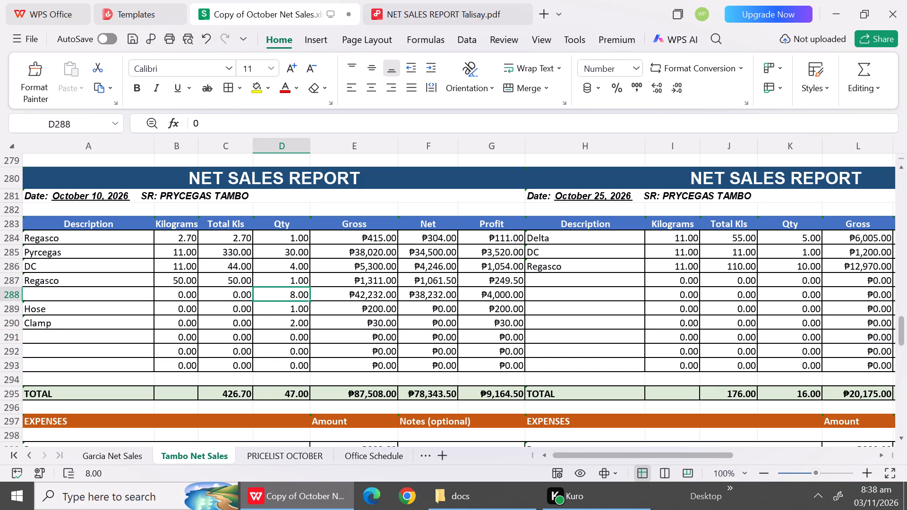
key(0)
click(298, 303)
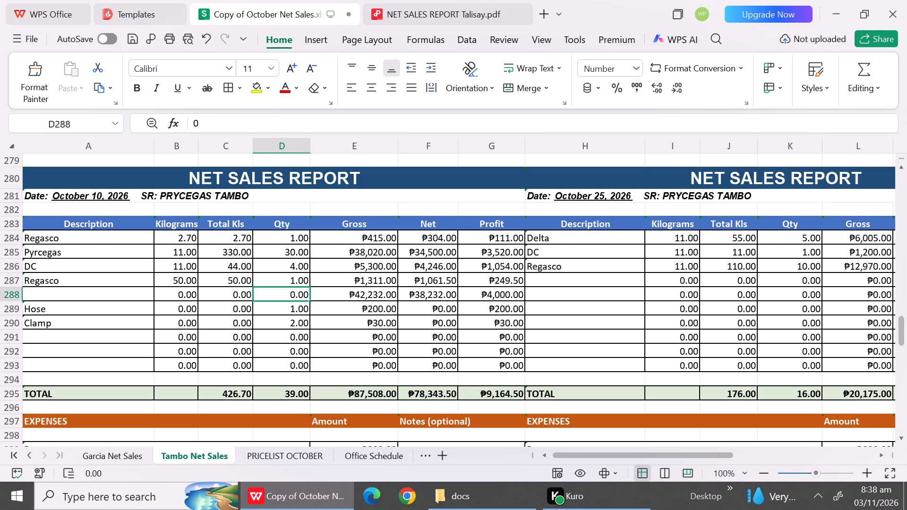
Set the 50 kg Regasco entry in row 287 to a gross of 42232 and a net of 38232.
click(358, 286)
key(4)
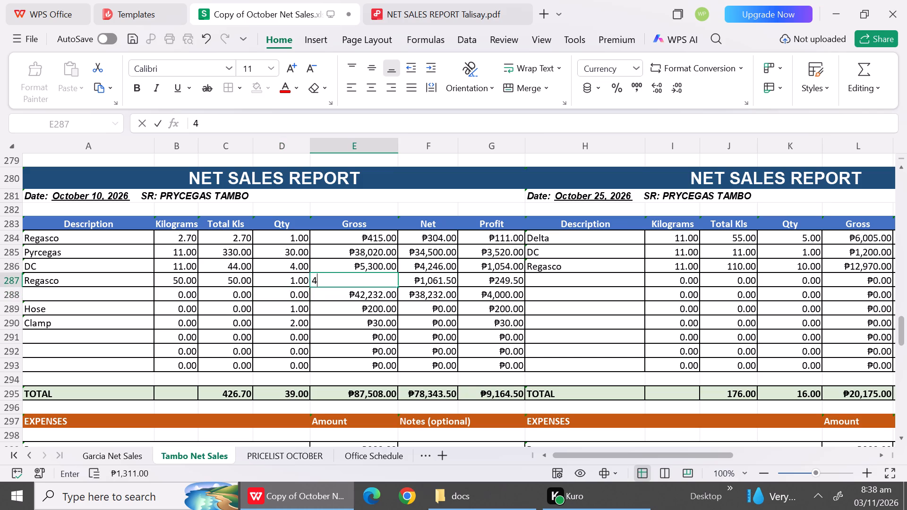
key(2)
text(232)
click(423, 284)
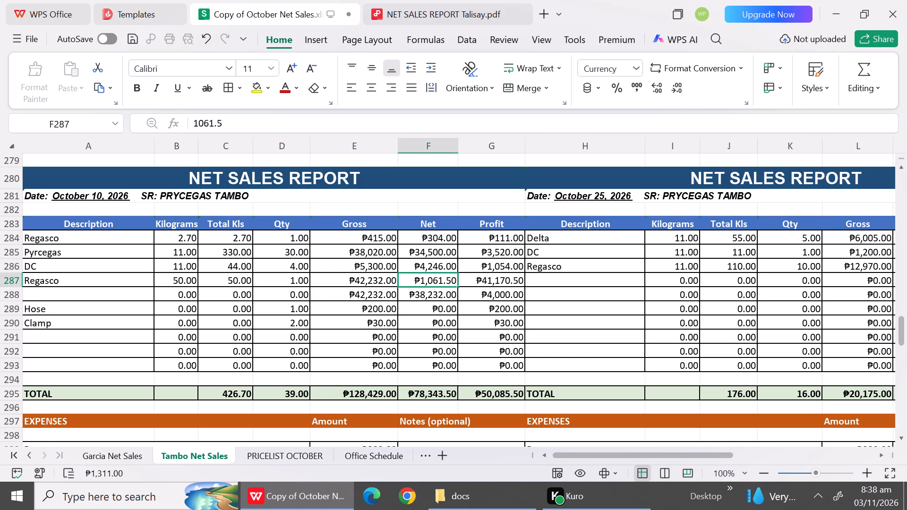
text(38)
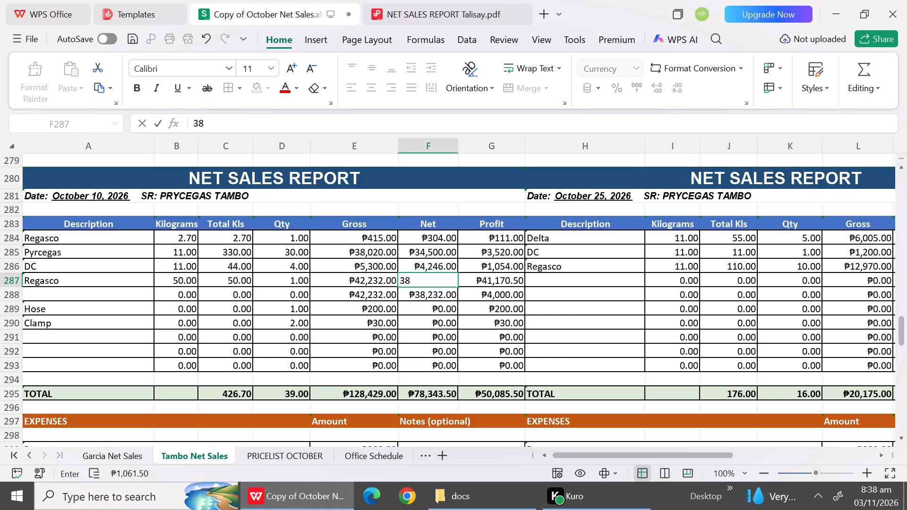
text(232)
Set the net and gross amounts of the emptied row 288 to 0.
click(441, 298)
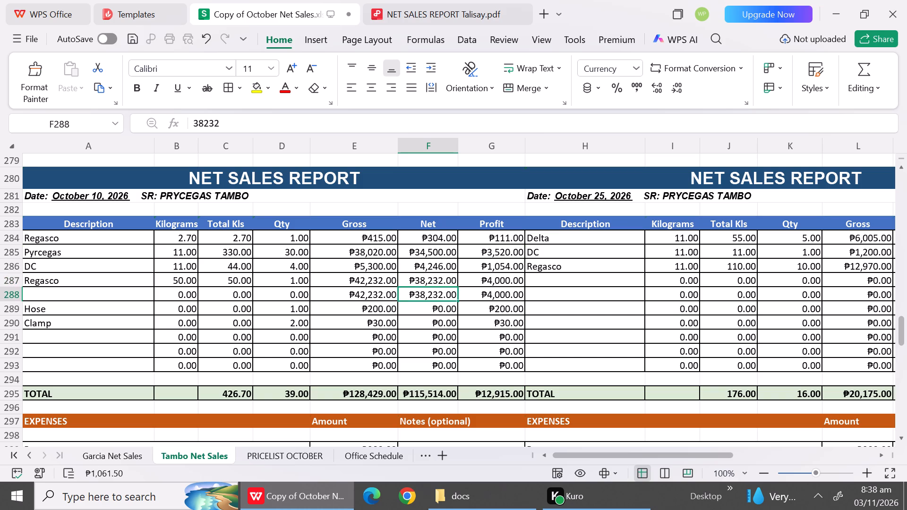
key(0)
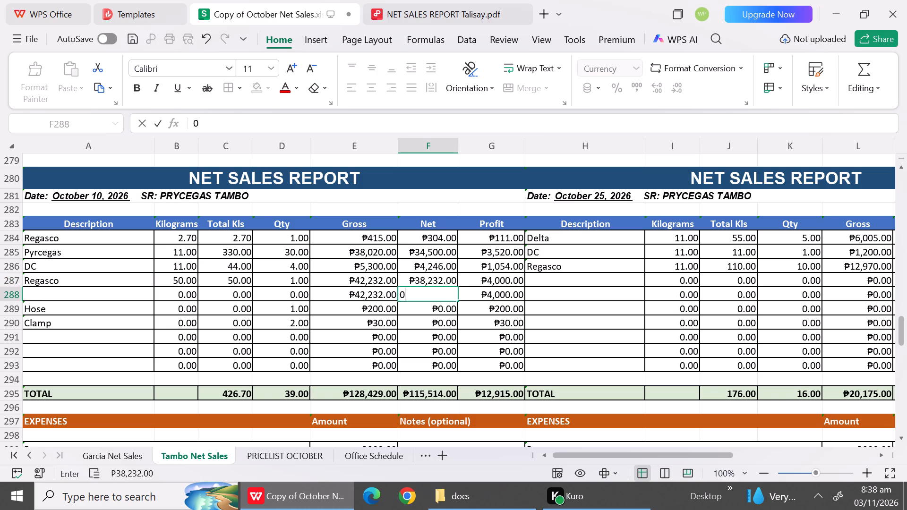
click(383, 294)
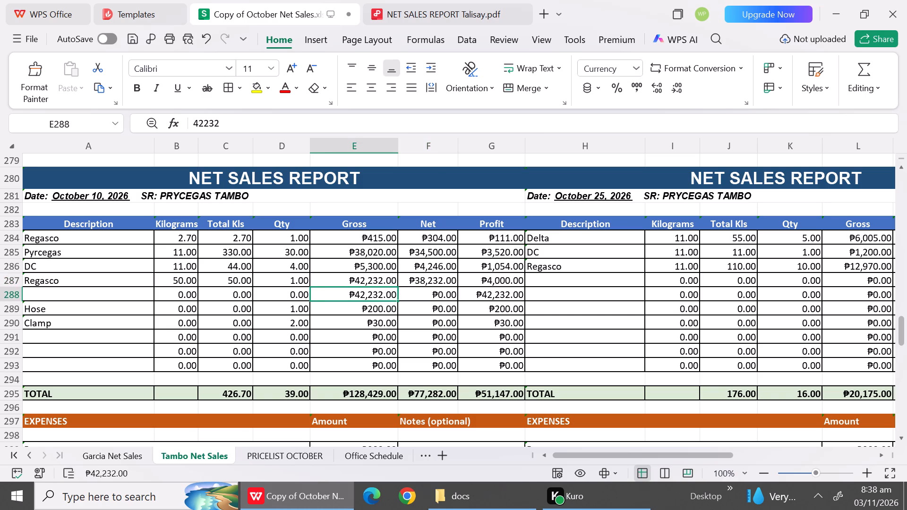
key(0)
click(377, 333)
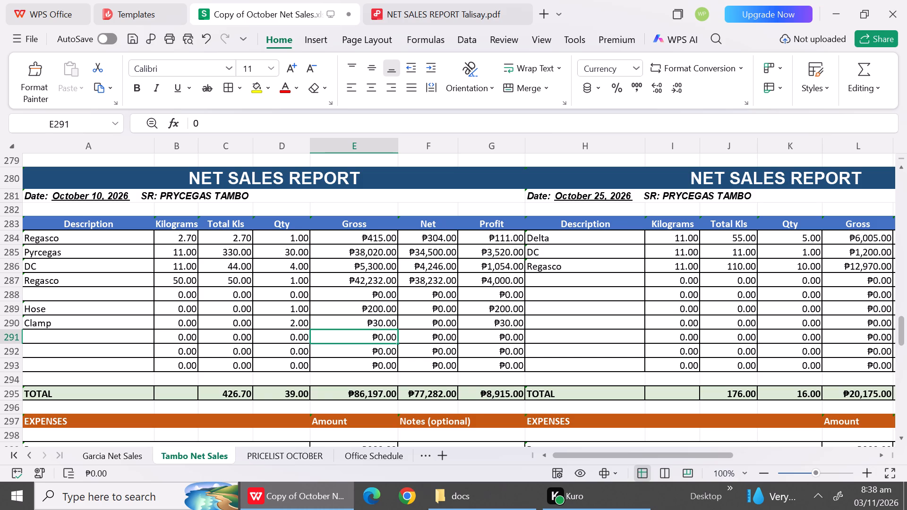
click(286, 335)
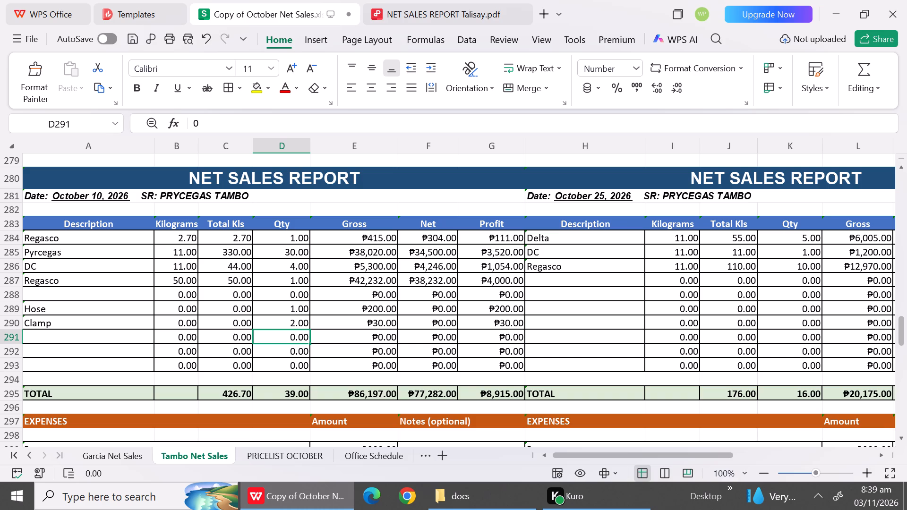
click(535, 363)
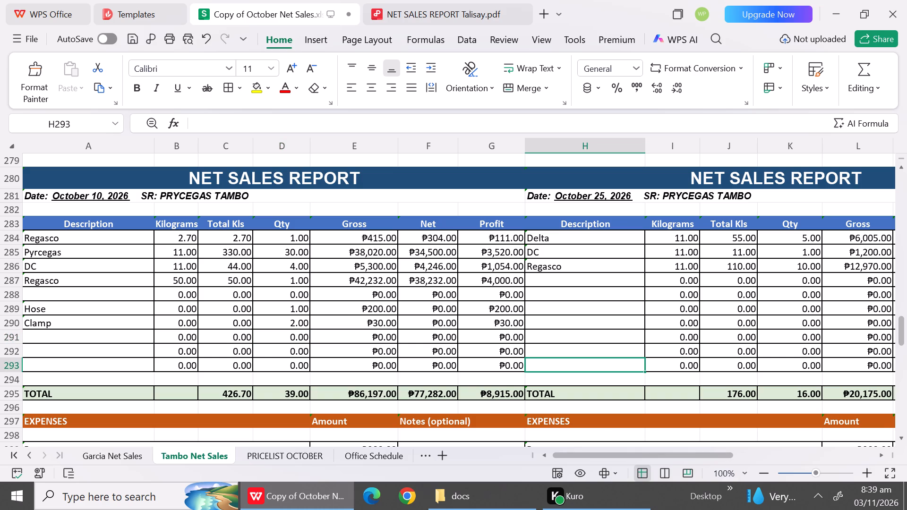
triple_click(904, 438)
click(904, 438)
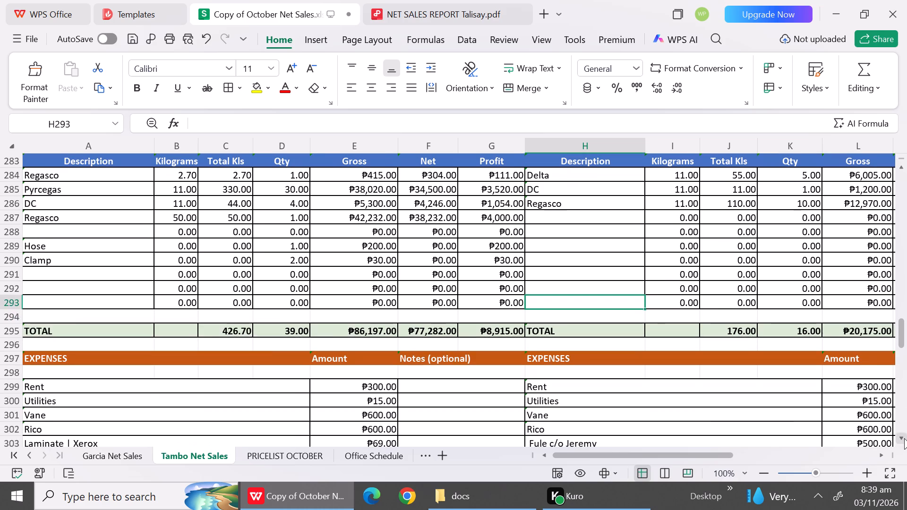